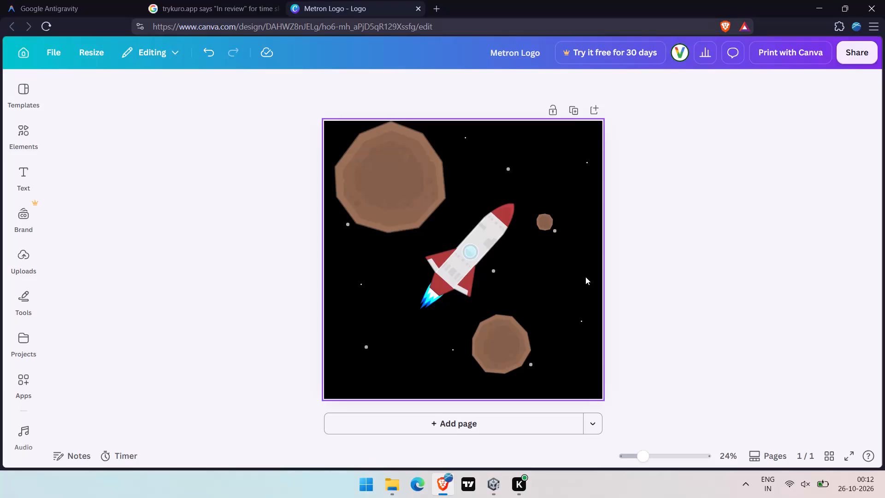
Scale the grouped rocket illustration down slightly in proportion, keeping its lower-left corner fixed on the black space background.
left_click(467, 251)
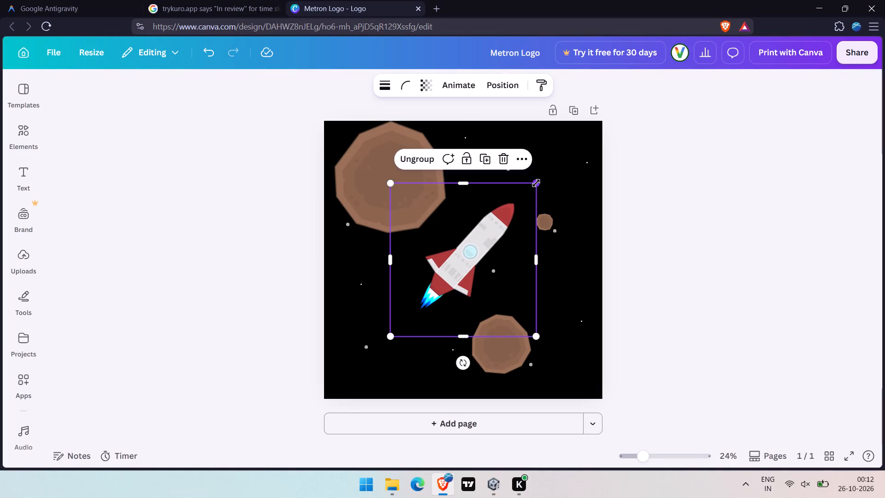
left_click_drag(536, 183, 488, 233)
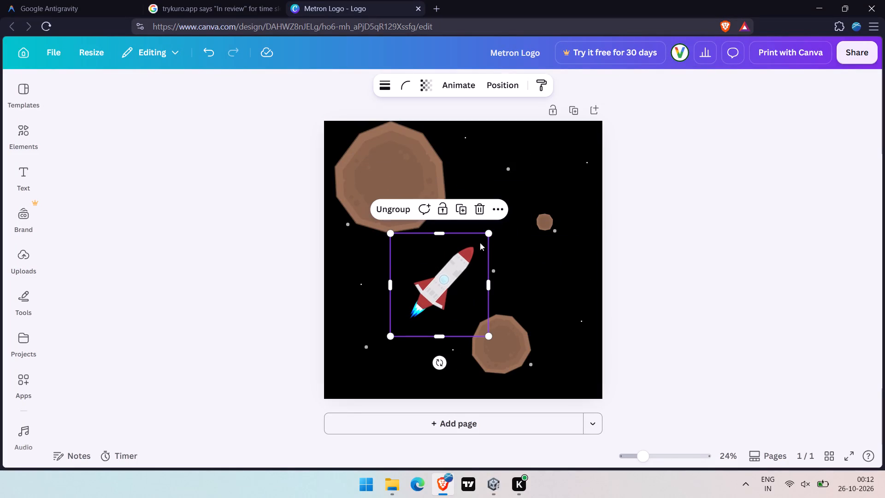
left_click_drag(487, 234, 516, 211)
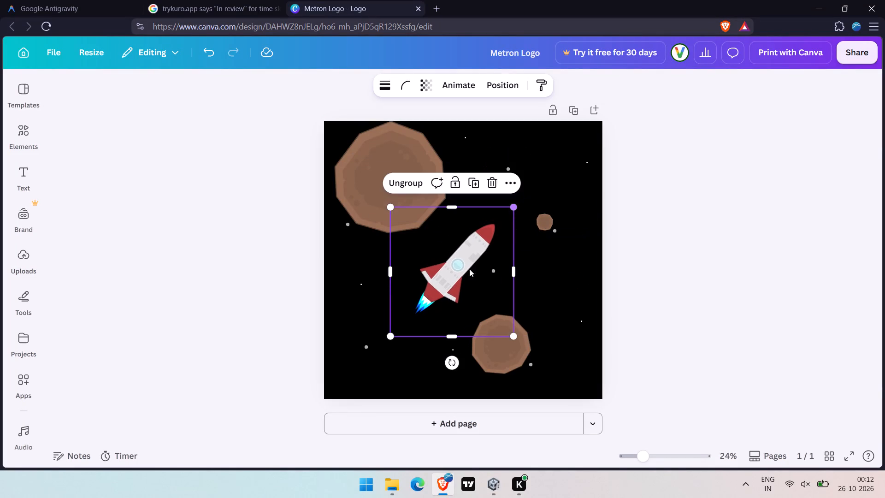
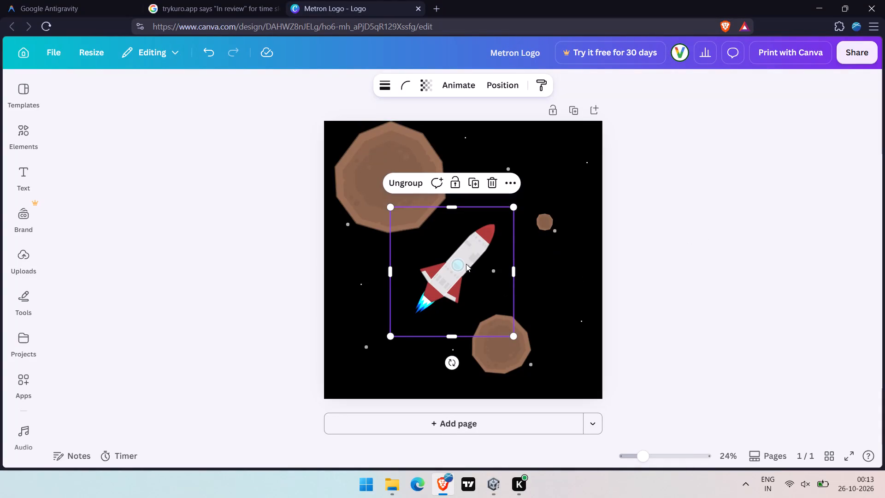
Move the grouped rocket illustration so it sits centred both horizontally and vertically on the black space background.
left_click_drag(458, 267, 466, 266)
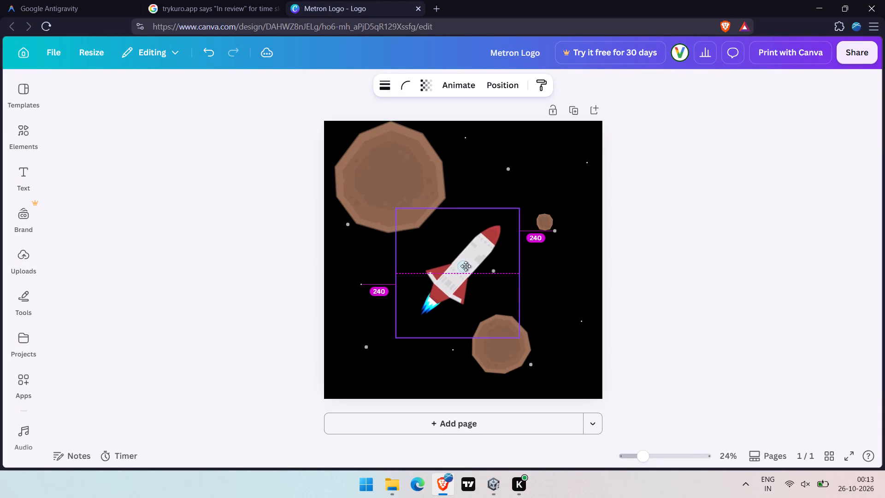
left_click_drag(466, 266, 469, 264)
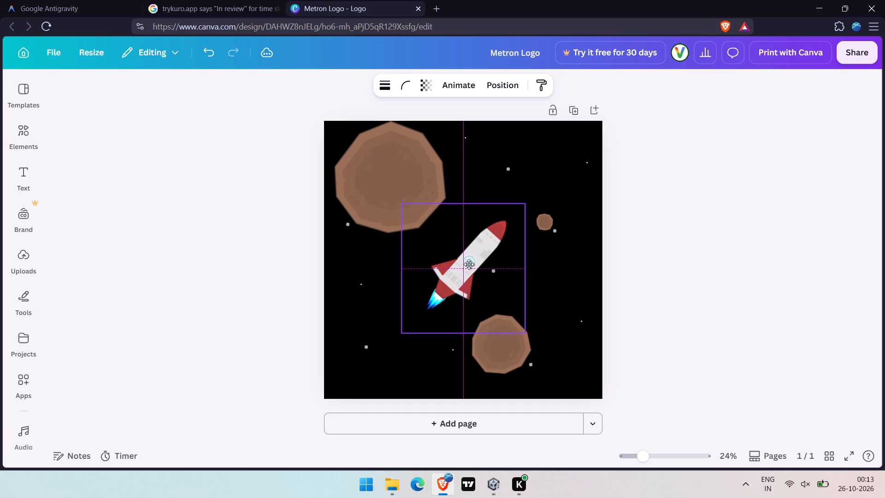
left_click_drag(469, 264, 466, 251)
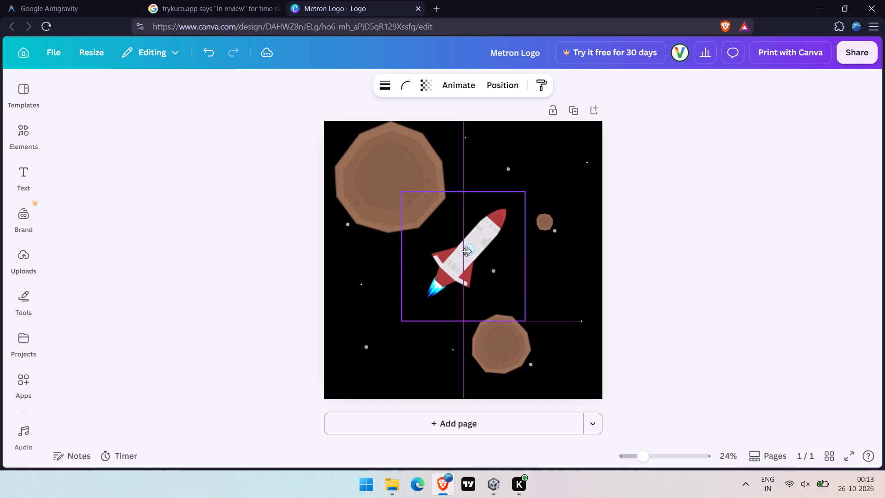
left_click_drag(466, 251, 466, 255)
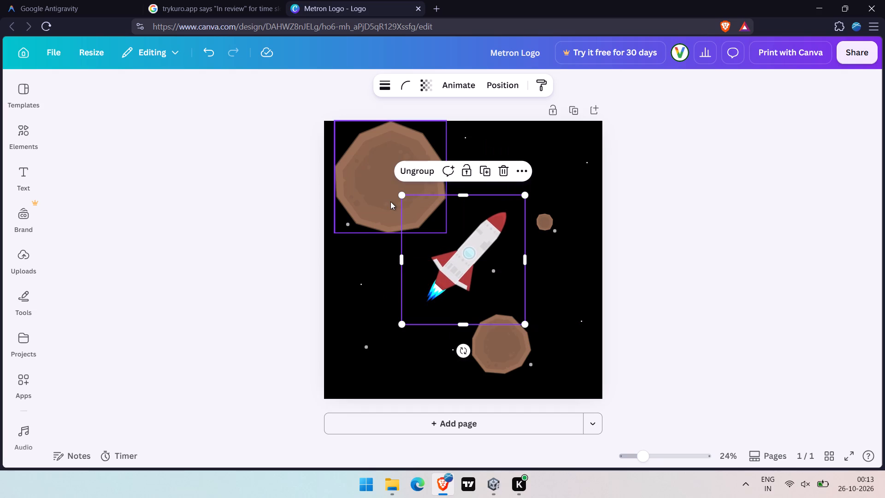
Nudge the largest asteroid, in the artwork's upper-left area, very slightly to the left and deselect it.
left_click(390, 202)
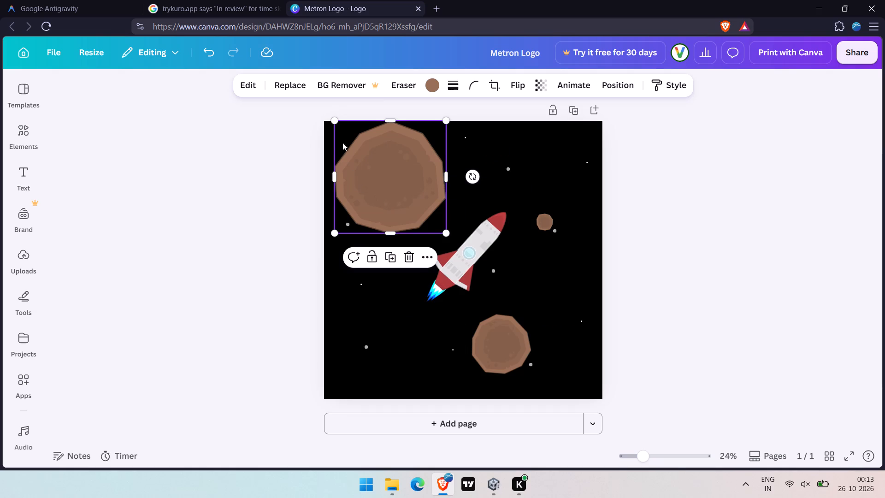
left_click(414, 174)
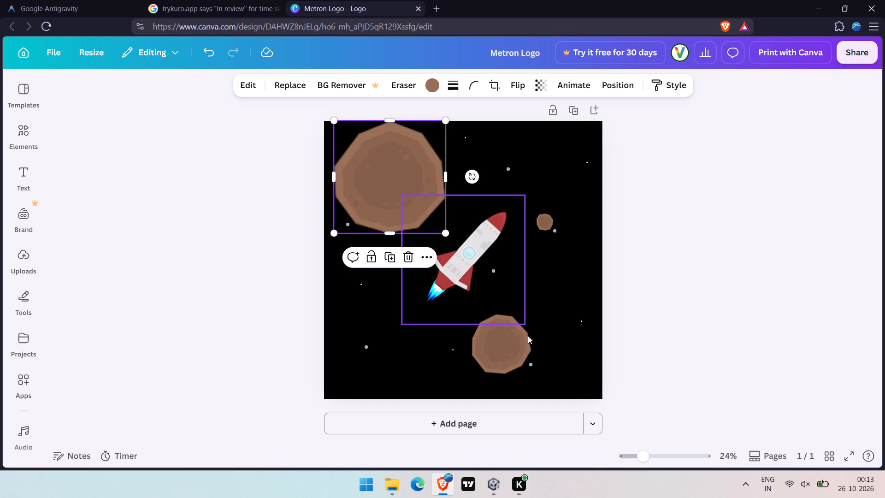
left_click(669, 245)
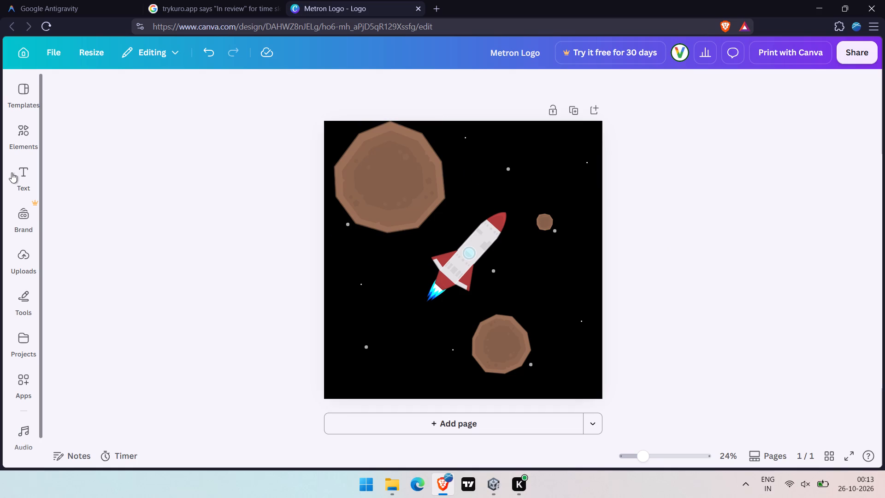
With the white marker, dot six tiny stars: four around the rocket's nose, fin and flame, one above the nose, one in the artwork's upper-left corner.
left_click(26, 302)
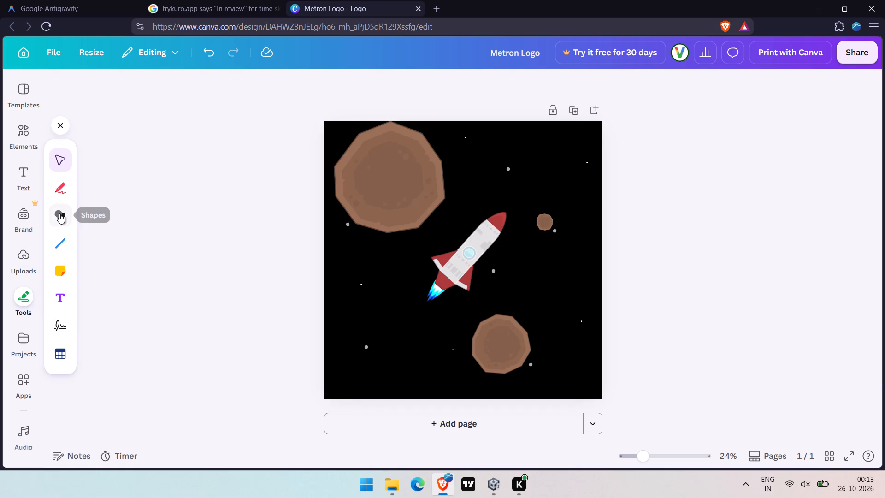
left_click(58, 185)
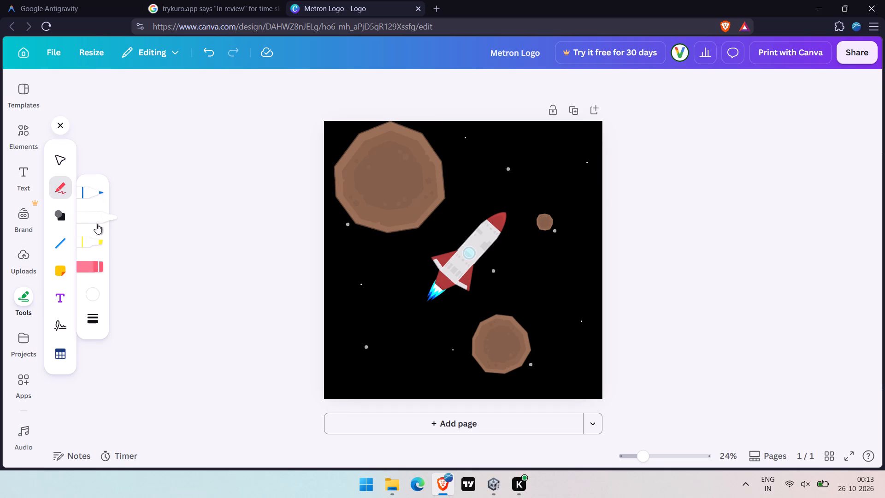
left_click(96, 219)
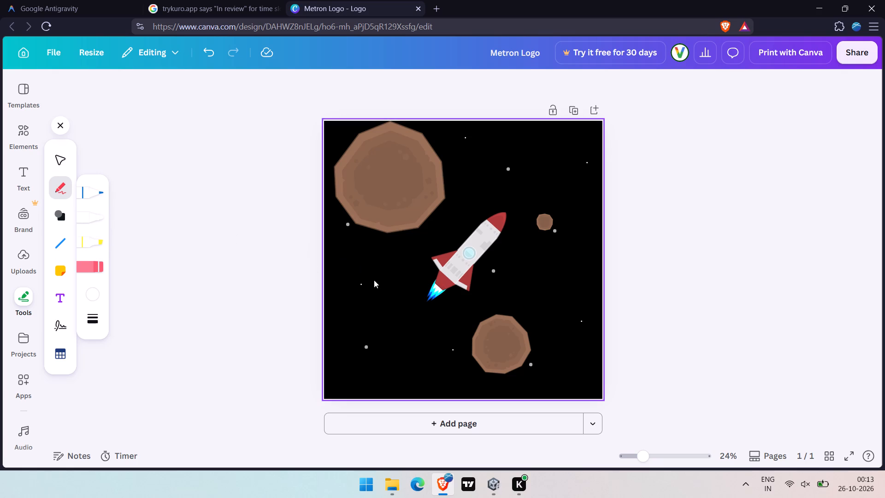
left_click(94, 213)
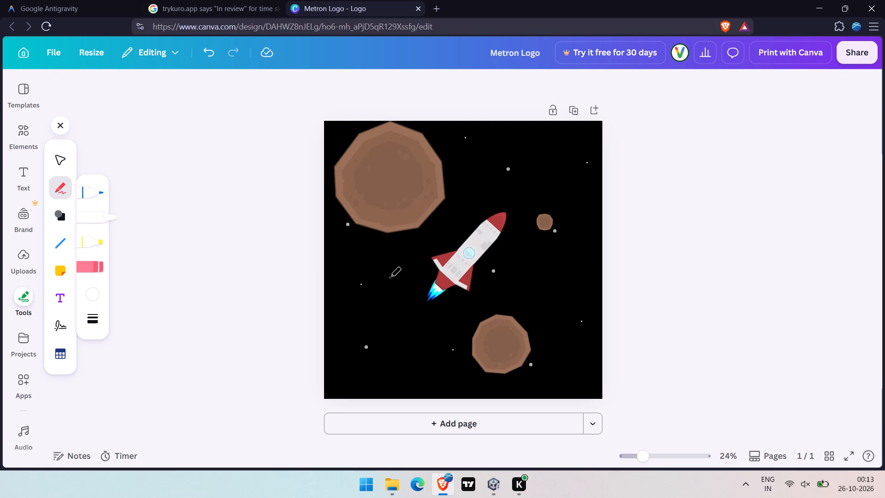
left_click(431, 239)
left_click(400, 295)
left_click(467, 219)
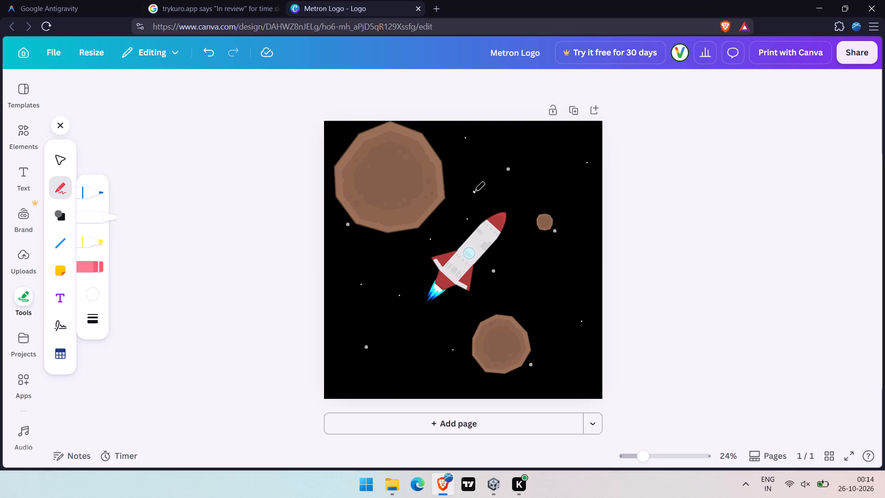
left_click(474, 191)
left_click(339, 130)
left_click(424, 326)
Set the marker weight to 20 and dot five larger white stars around the rocket and in the artwork's upper-right area.
left_click(98, 313)
left_click_drag(141, 333, 160, 334)
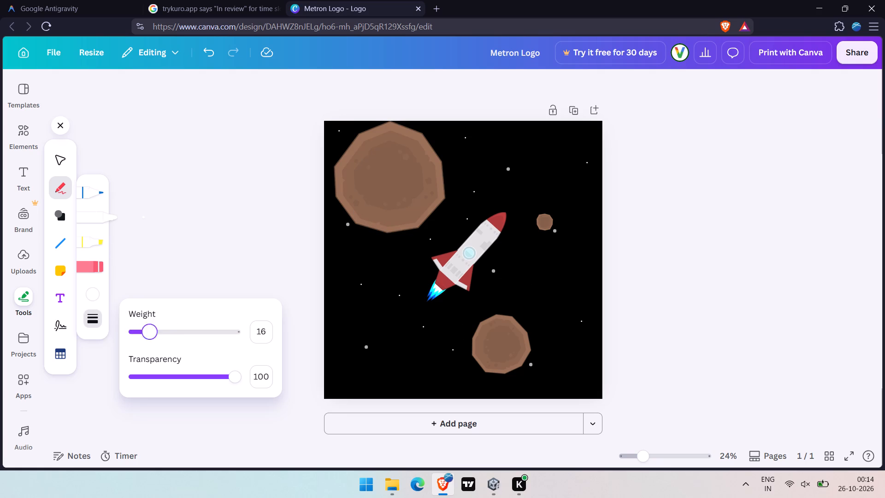
left_click_drag(160, 334, 153, 336)
left_click(454, 219)
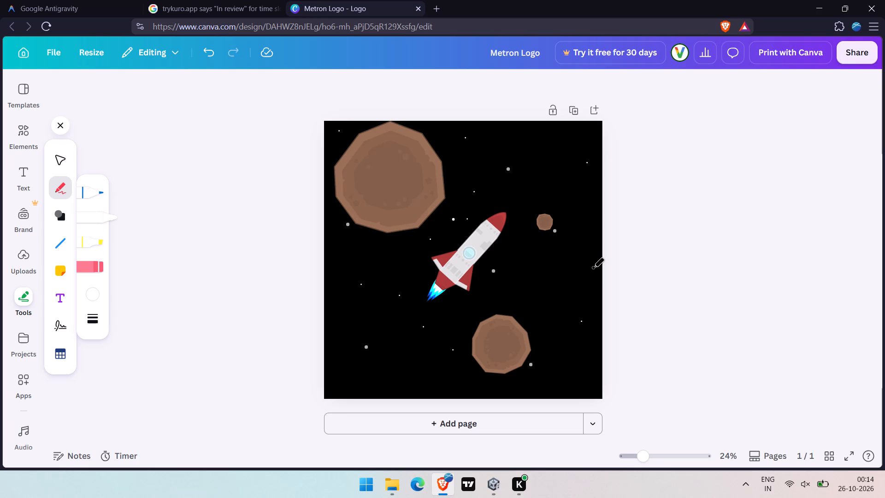
key("ctrl+z")
left_click(400, 247)
left_click(456, 181)
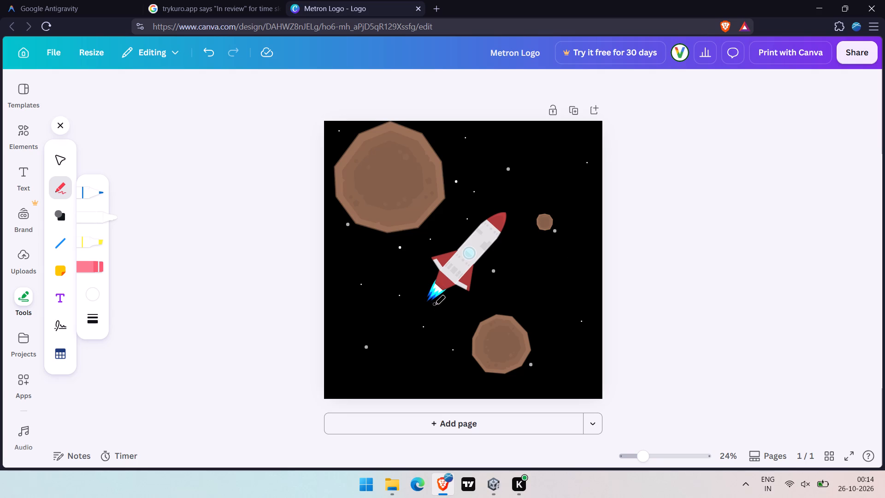
left_click(436, 305)
left_click(527, 191)
left_click_drag(556, 144, 559, 350)
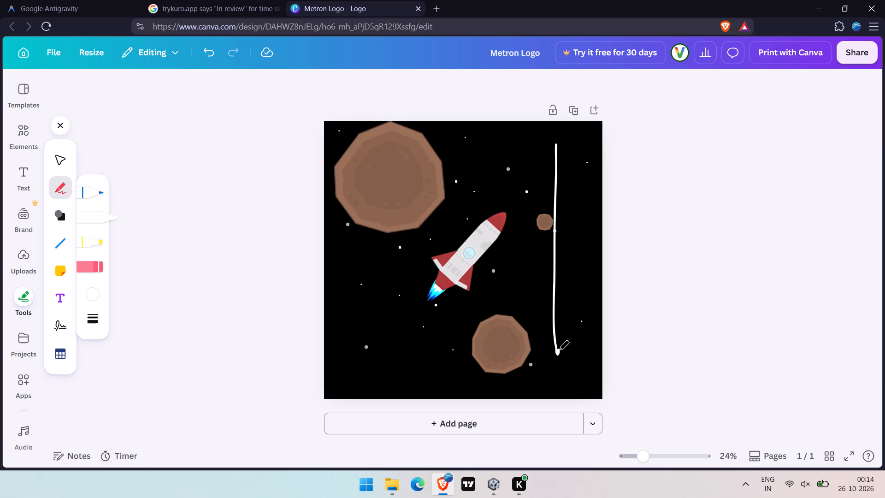
key("ctrl+z")
left_click(558, 146)
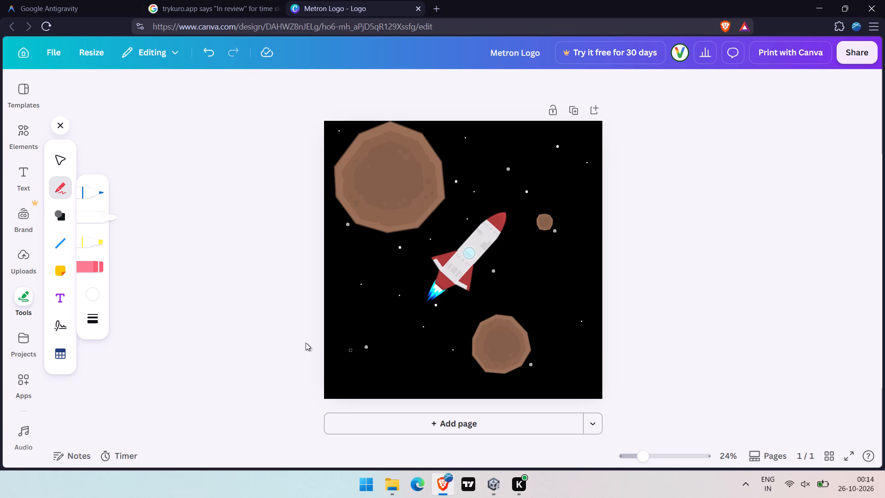
Set the marker transparency to 51 and dot five faint stars, two beyond the rocket's right side and three in the artwork's lower-left area.
left_click(96, 320)
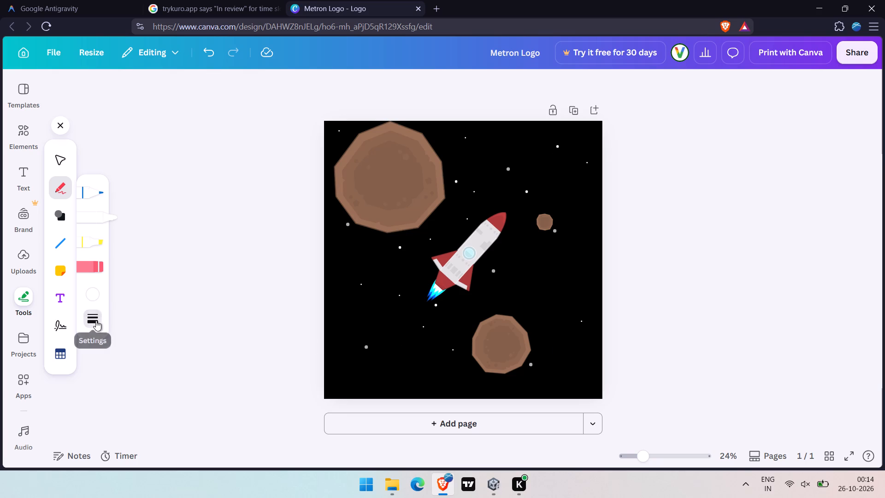
left_click_drag(235, 380, 187, 379)
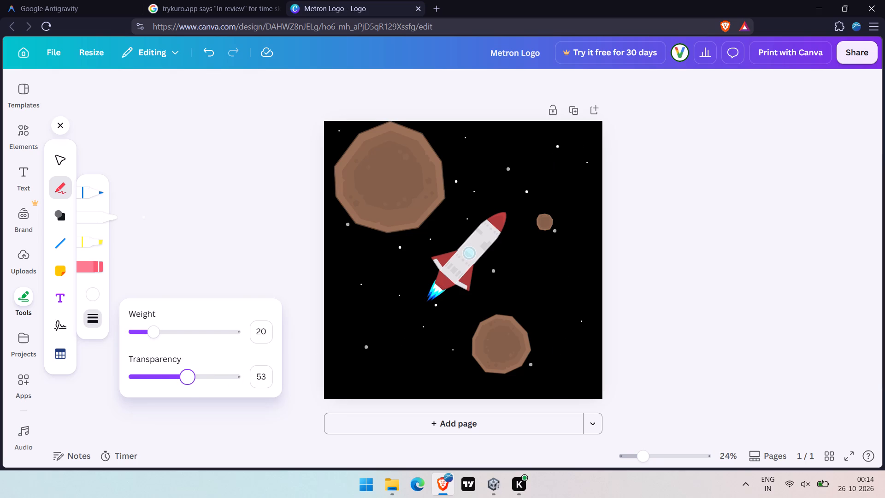
left_click_drag(187, 379, 185, 379)
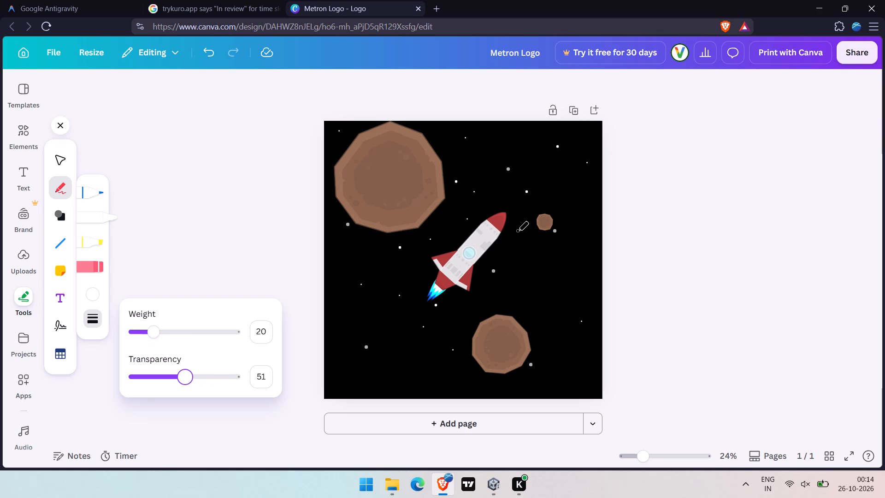
left_click(518, 231)
left_click(559, 283)
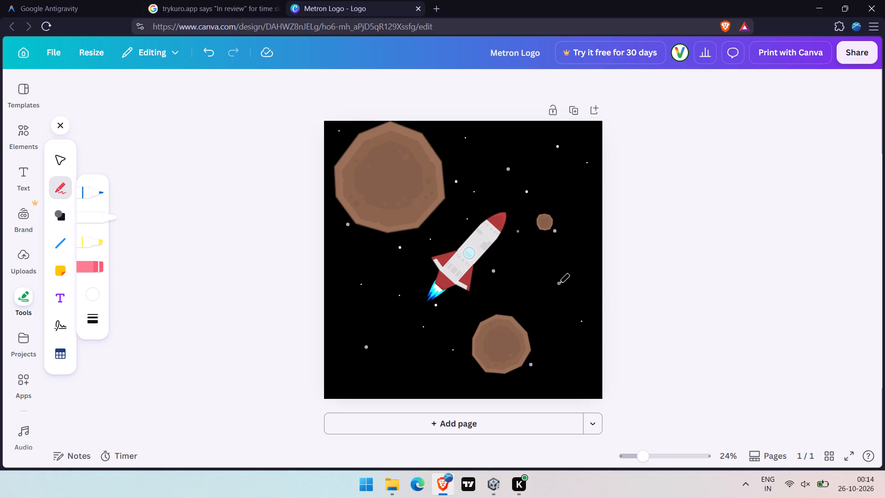
left_click(359, 309)
left_click(348, 374)
left_click(408, 366)
Set the marker weight to 11 and dot four small faint stars near the top, below the largest asteroid, and around the lower asteroid.
left_click(97, 318)
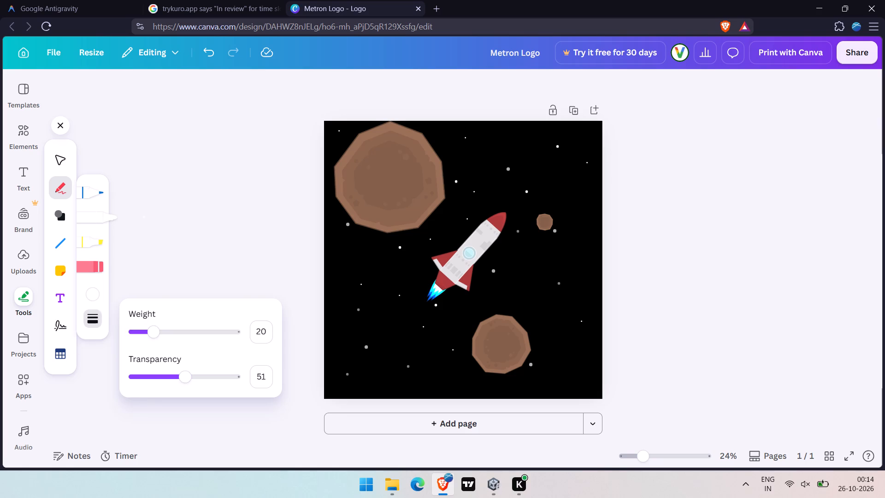
left_click_drag(150, 333, 143, 334)
left_click(495, 136)
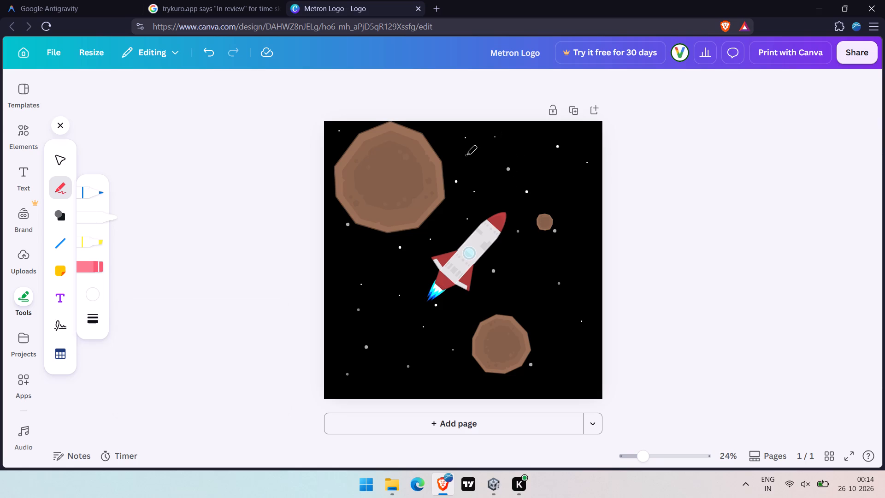
left_click(351, 256)
left_click(493, 299)
left_click(556, 345)
Dot nine more small faint stars: four along the artwork's right side, three left of the rocket, two between rocket and smallest asteroid; close the drawing tools.
left_click(580, 370)
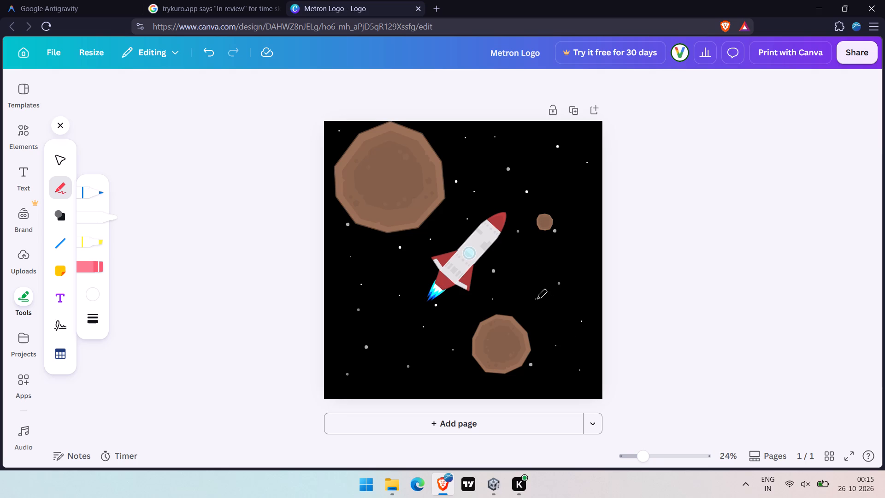
left_click(537, 299)
left_click(583, 230)
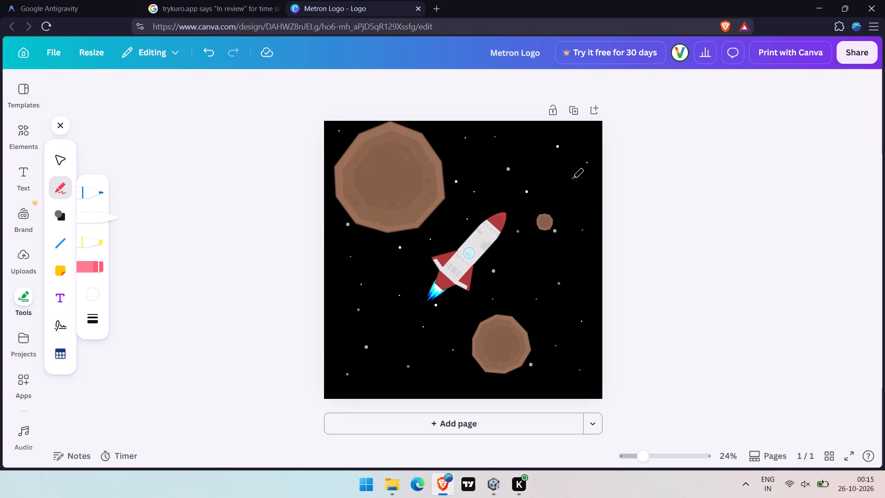
left_click(573, 178)
left_click(395, 329)
left_click(425, 273)
left_click(444, 204)
left_click(524, 265)
right_click(529, 254)
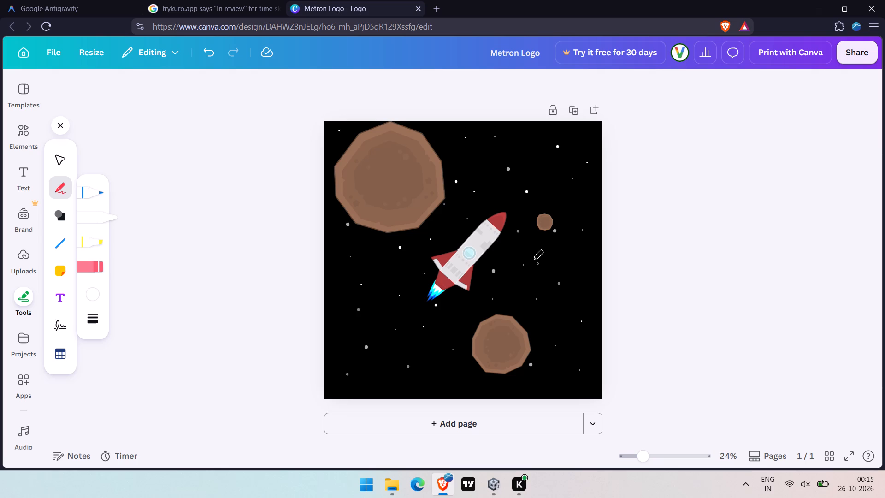
right_click(530, 256)
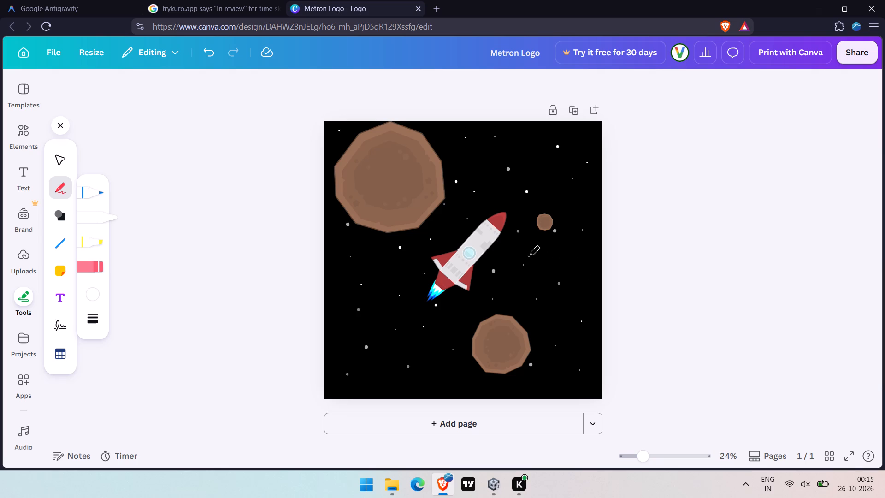
left_click(529, 255)
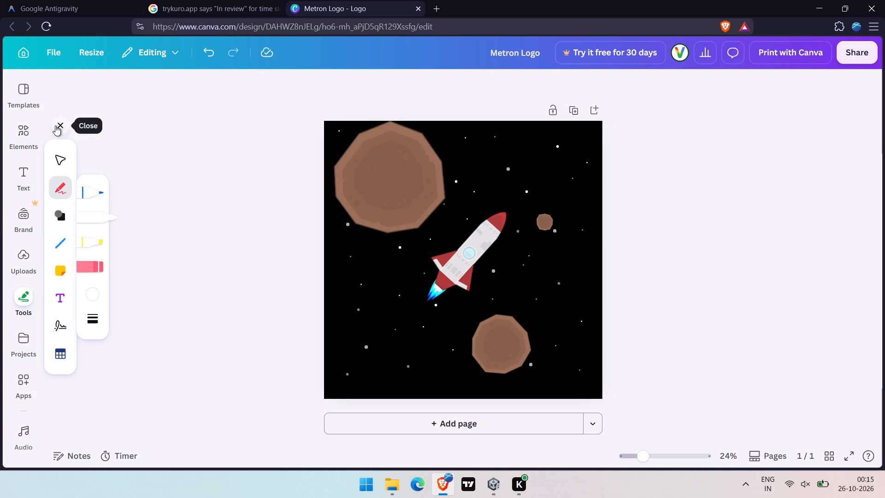
left_click(55, 125)
Move the smallest asteroid slightly closer to the rocket's nose and a little lower.
left_click(550, 222)
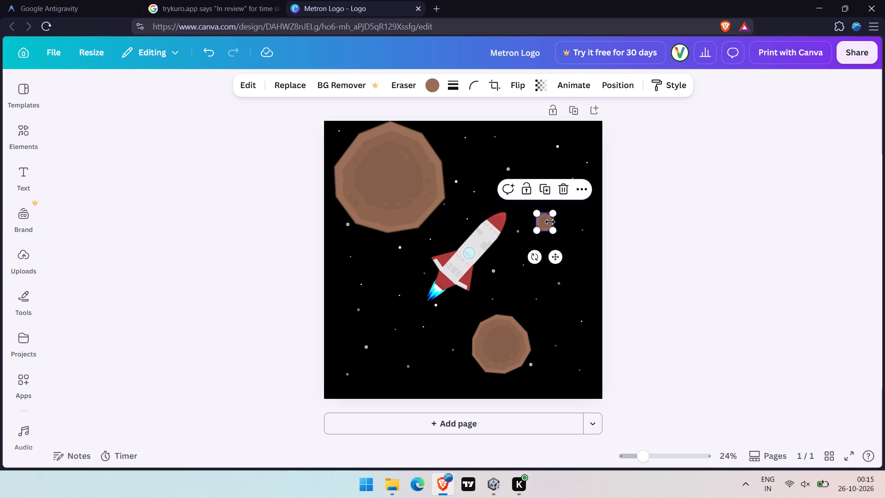
left_click_drag(545, 221, 534, 226)
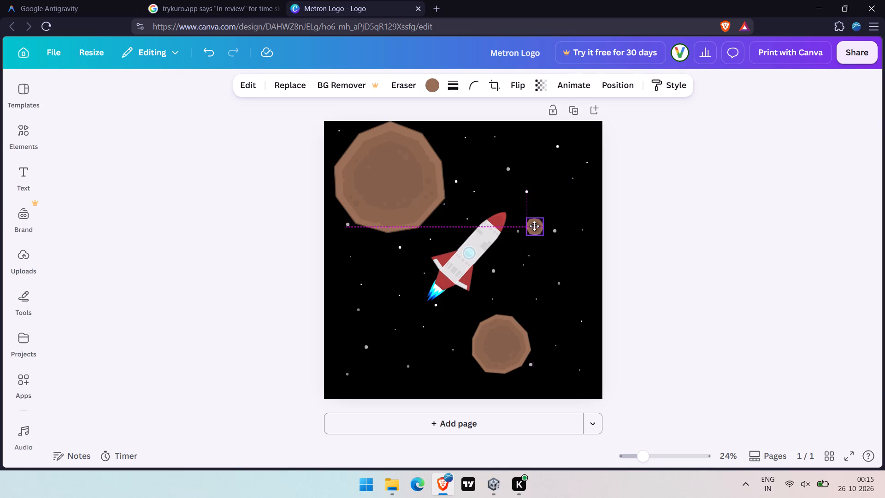
left_click_drag(534, 226, 534, 226)
Move the lower asteroid slightly up and to the left, closer to the rocket, and deselect it.
left_click_drag(508, 336, 499, 322)
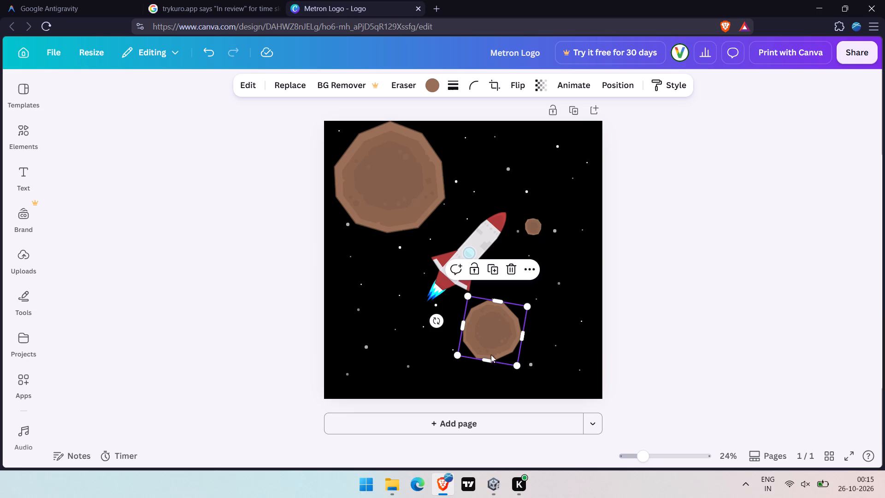
left_click_drag(498, 332, 502, 337)
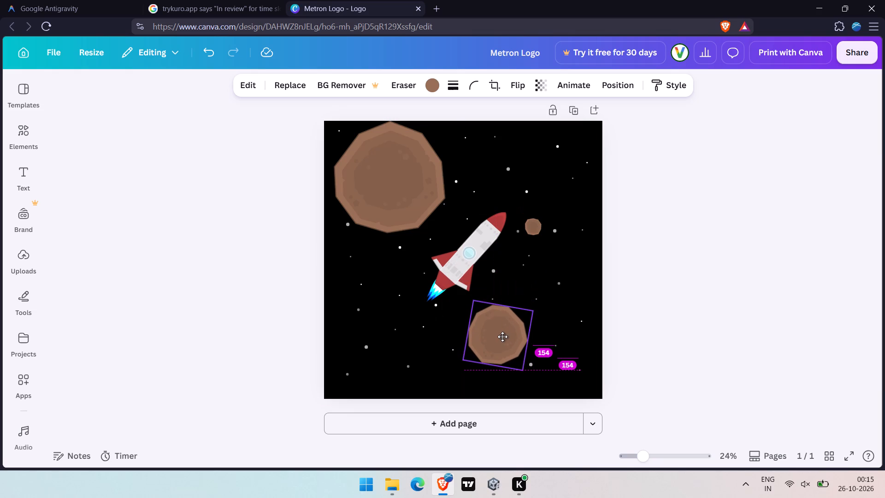
left_click_drag(502, 337, 502, 335)
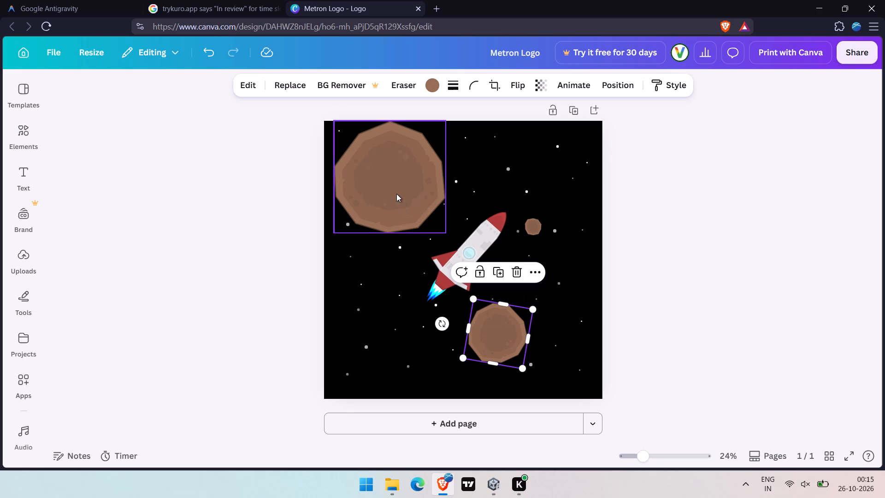
right_click(664, 192)
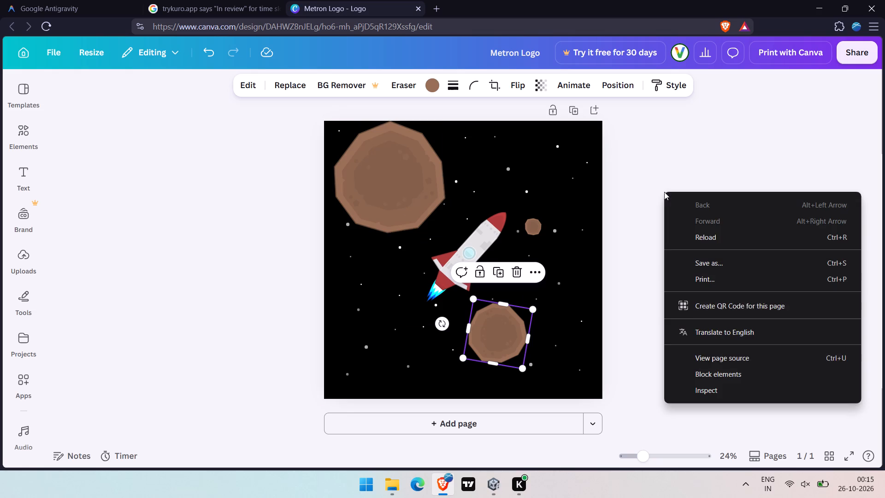
right_click(647, 125)
right_click(608, 173)
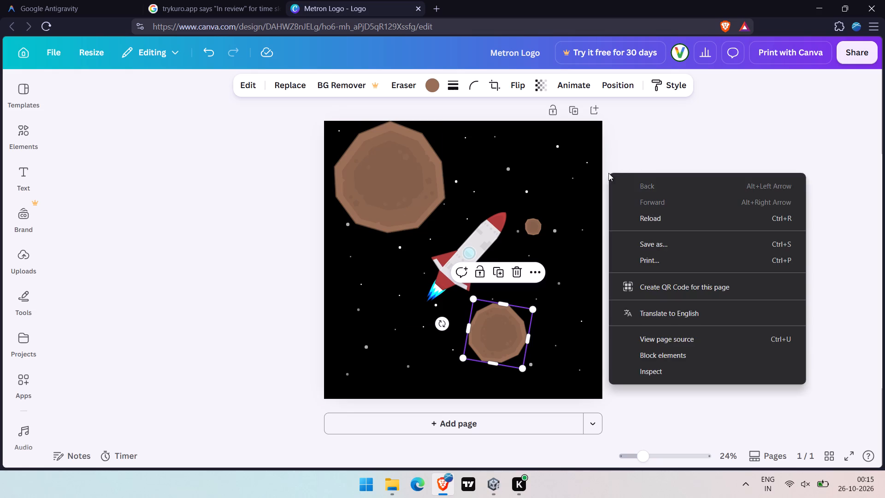
left_click_drag(625, 169, 657, 153)
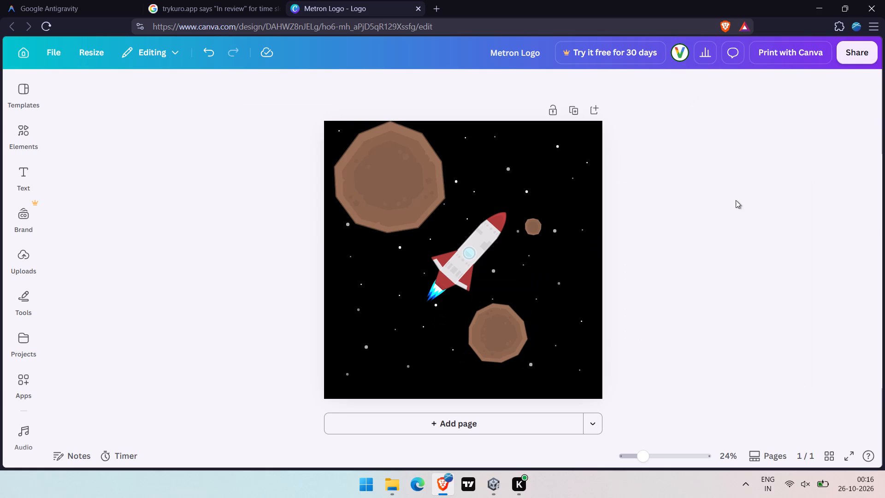
Download the Metron Logo design as a 2,000 × 2,000 px PNG at High quality.
left_click(853, 56)
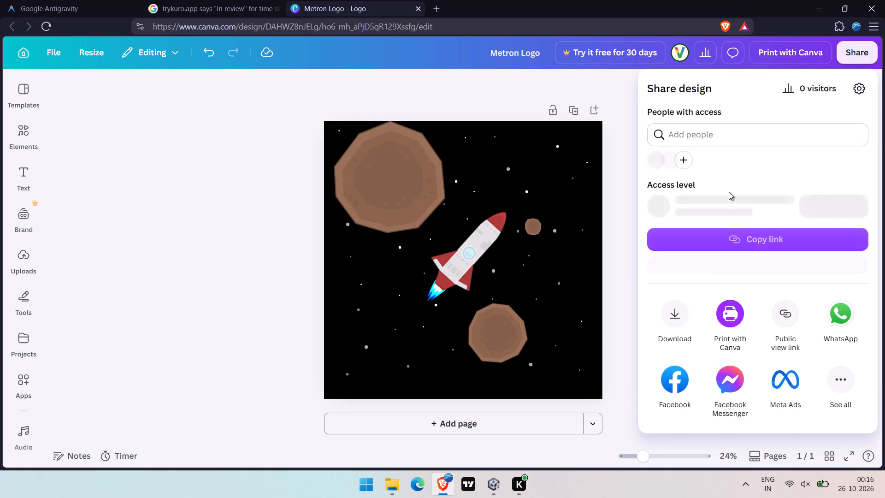
left_click(671, 329)
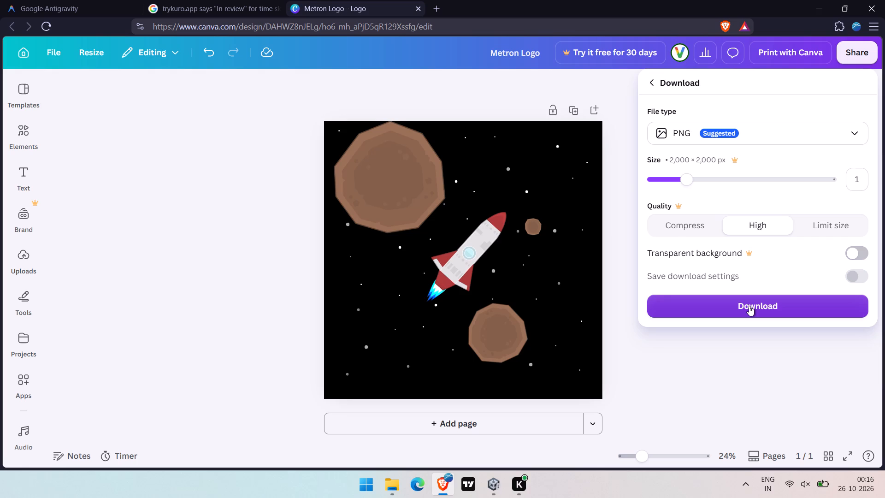
left_click(749, 306)
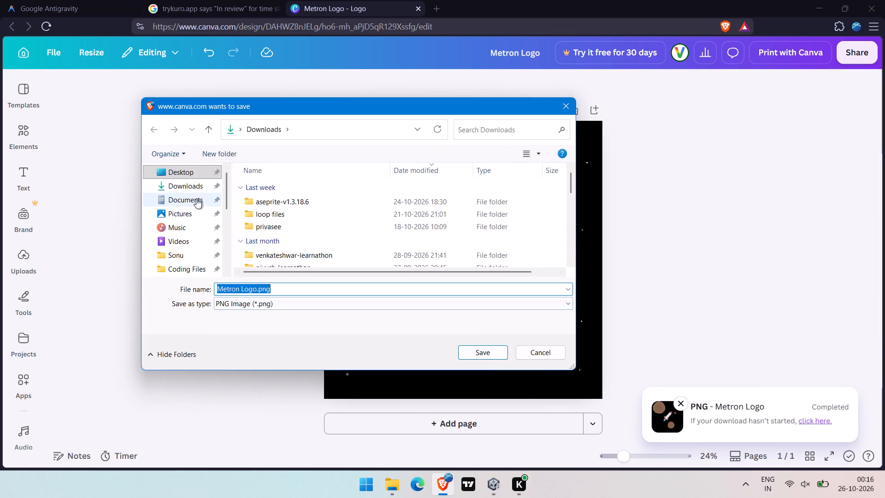
Save the downloaded PNG in the Test Assets folder under the name mmLogo.png.
scroll(203, 225, "down", 2)
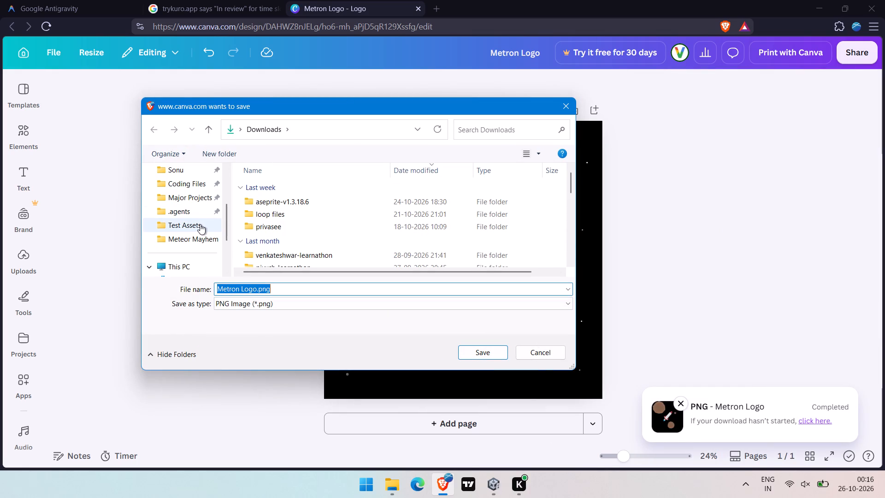
left_click(199, 225)
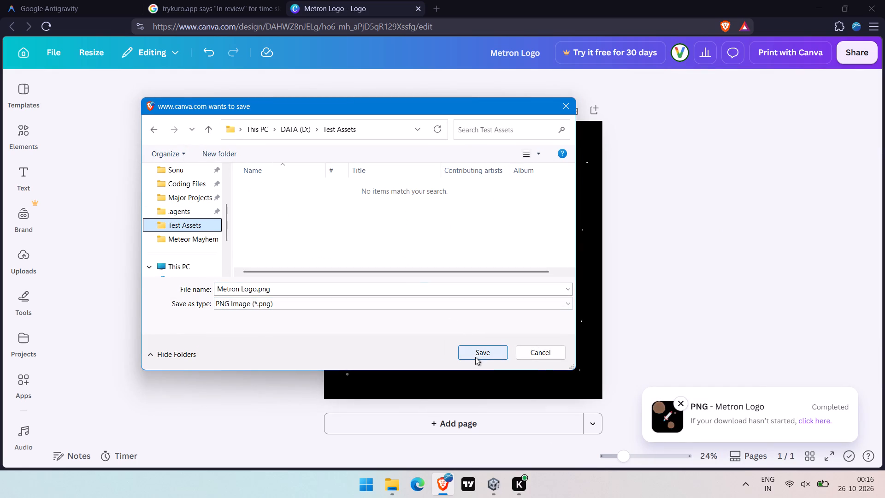
left_click(234, 290)
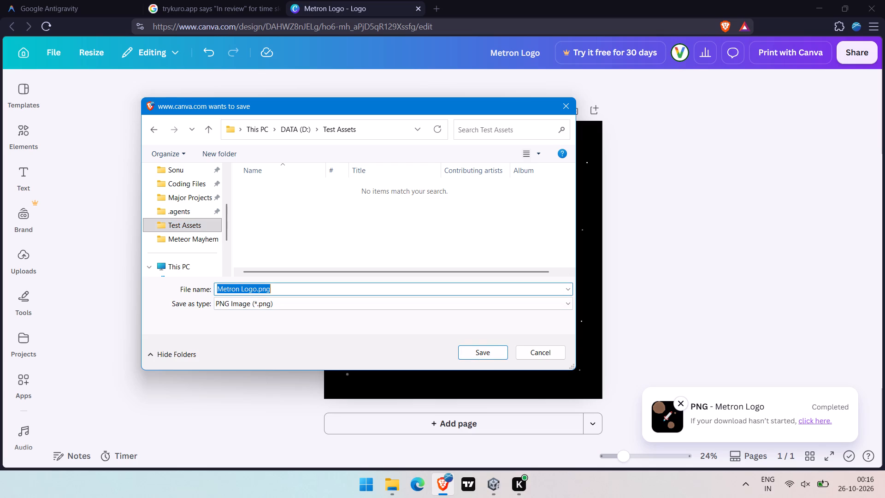
left_click(240, 290)
key("BackSpace")
key("BackSpace")
key("BackSpace")
key("BackSpace")
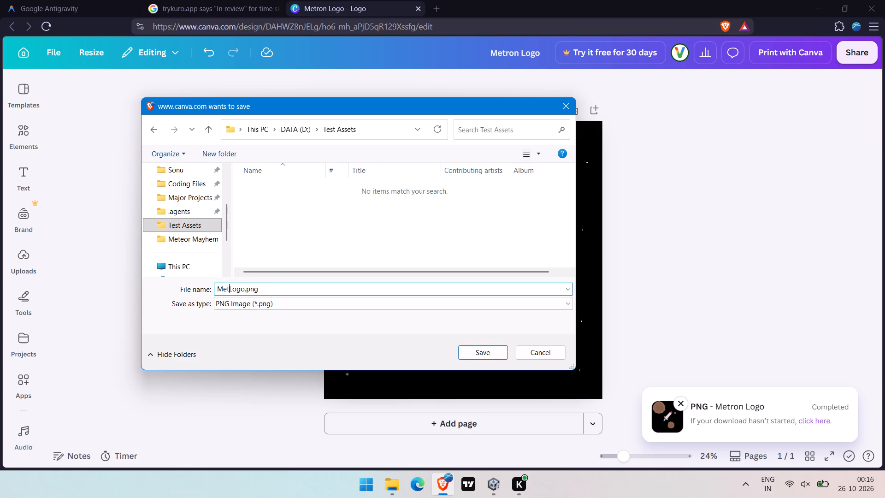
key("BackSpace")
key("BackSpace")
key("BackSpace")
type("mm")
key("Return")
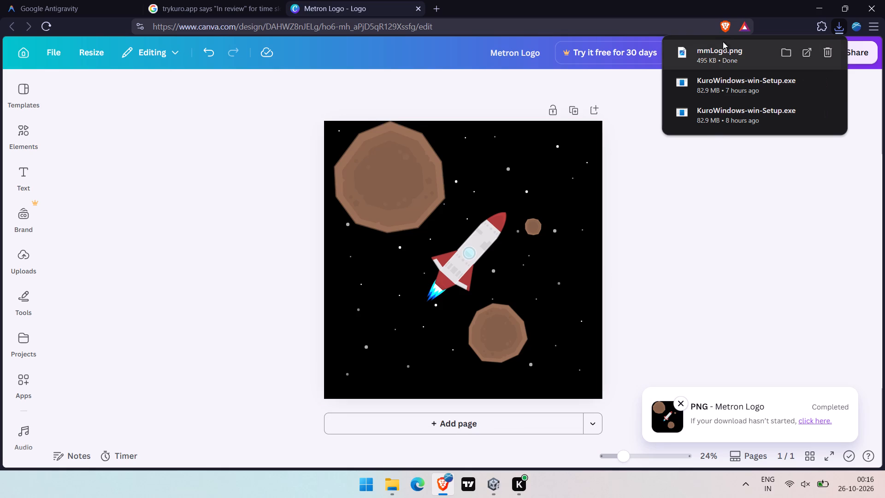
In a new browser tab, search for "512 512 converter" and open the compressjpeg.online page for resizing images to 512x512 px.
left_click(434, 5)
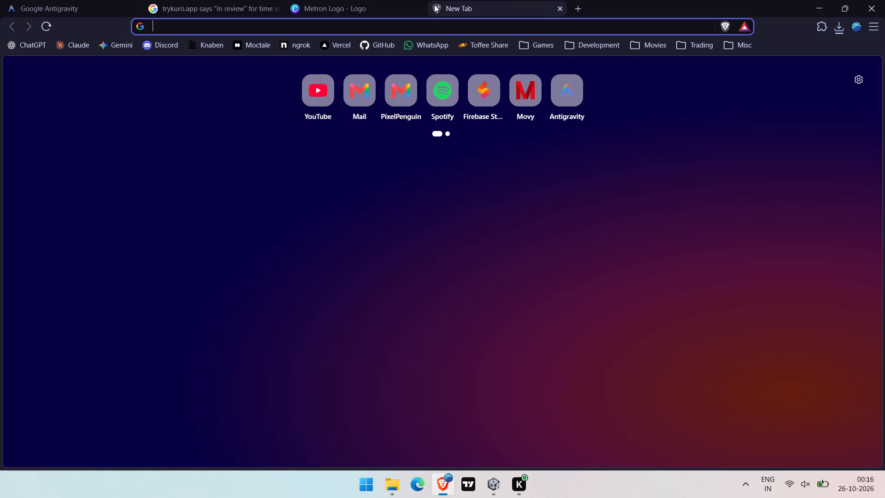
type("512")
key("Down")
key("Return")
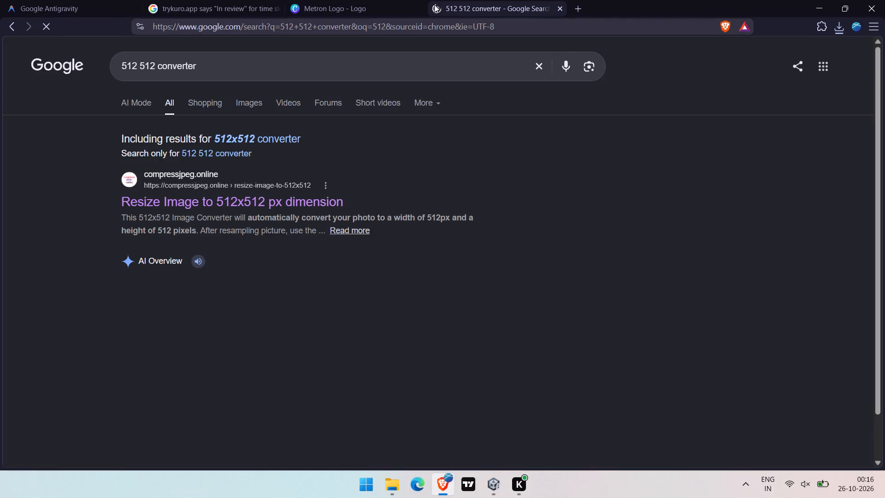
left_click(254, 198)
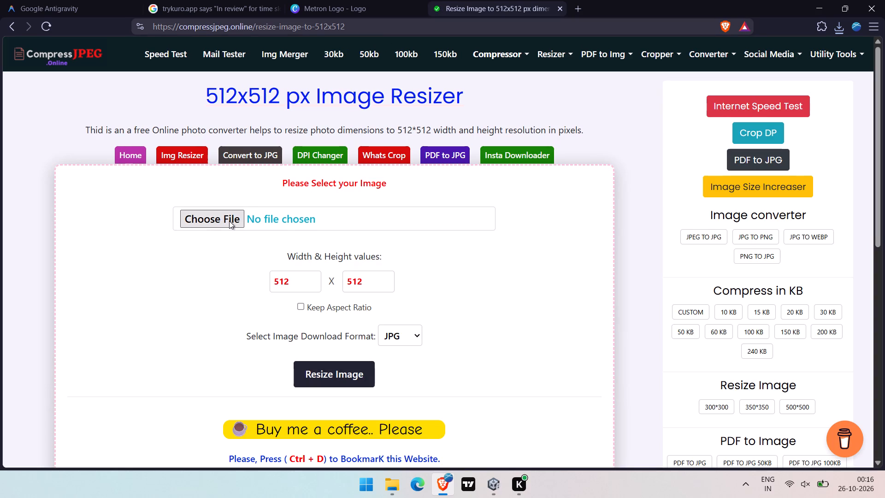
Load mmLogo.png from the Test Assets folder into the 512x512 px image resizer.
left_click(224, 219)
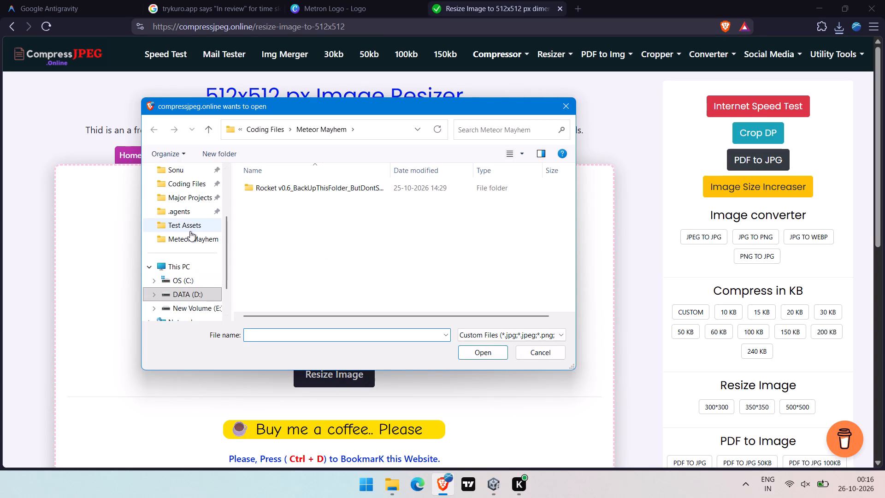
right_click(190, 231)
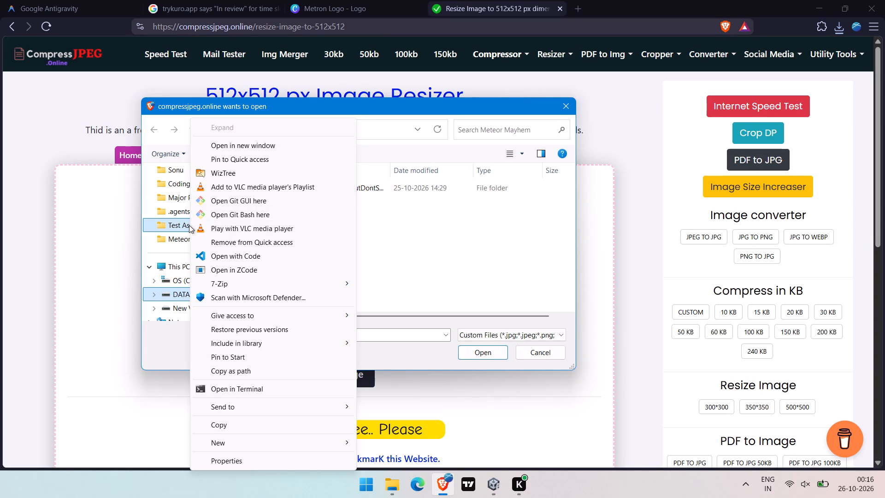
right_click(182, 225)
left_click(173, 225)
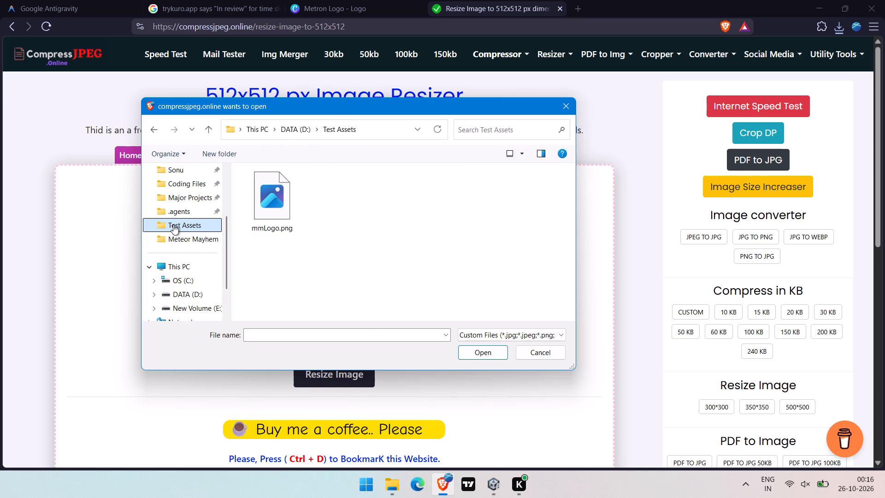
double_click(274, 212)
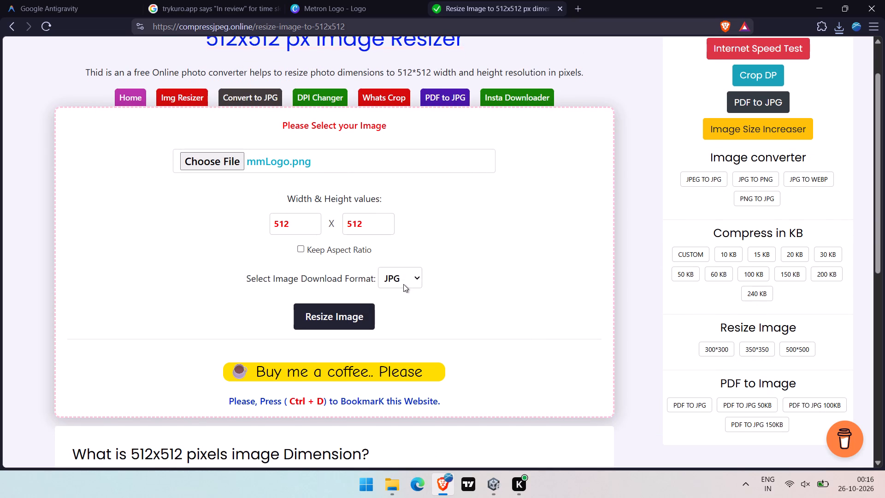
Set the resized image's download format to PNG, with Keep Aspect Ratio off.
left_click(419, 278)
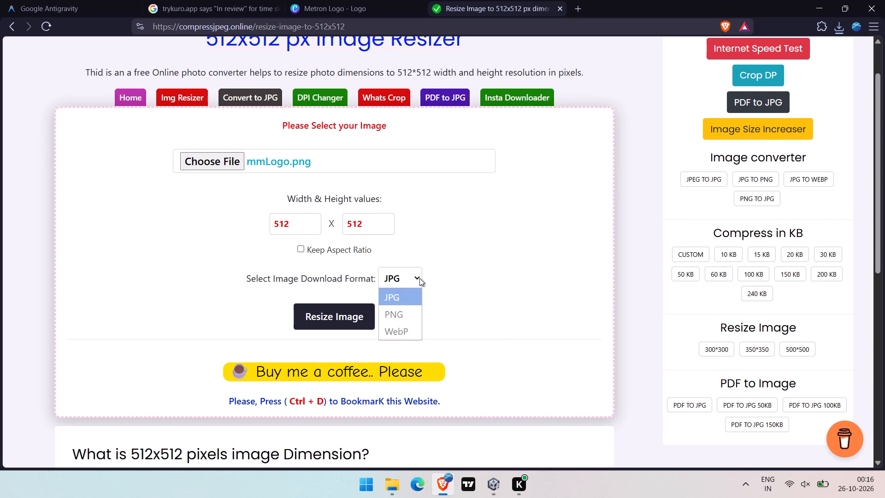
left_click(416, 311)
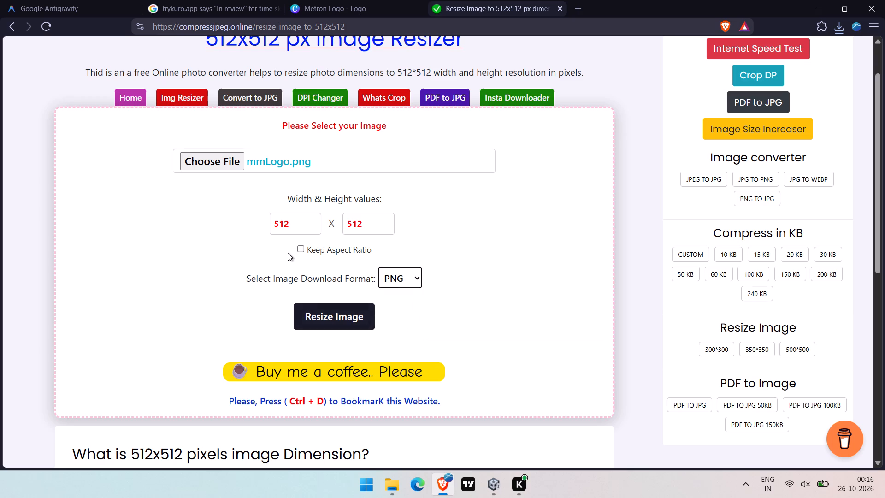
left_click(300, 248)
left_click(300, 248)
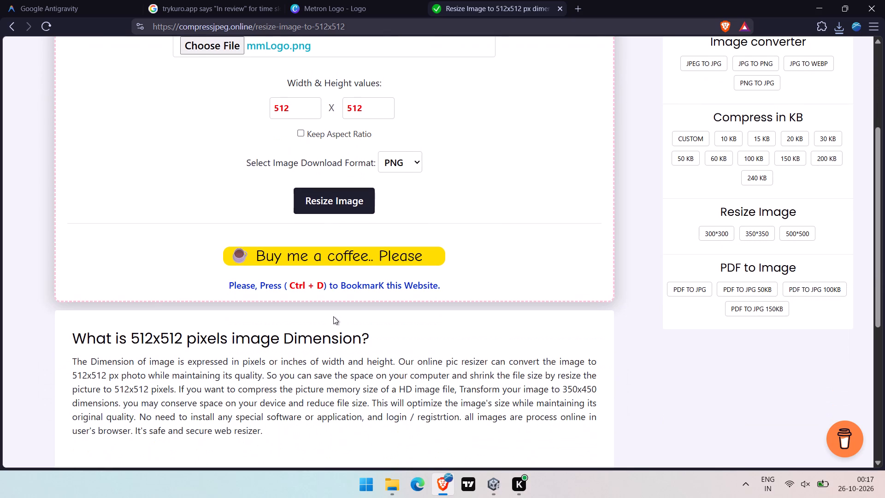
Resize mmLogo.png to 512x512 px.
scroll(333, 316, "up", 1)
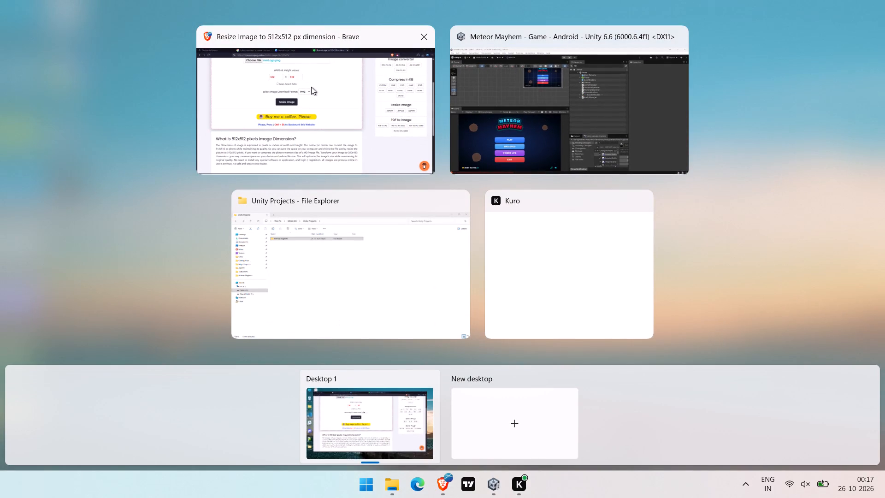
left_click(420, 162)
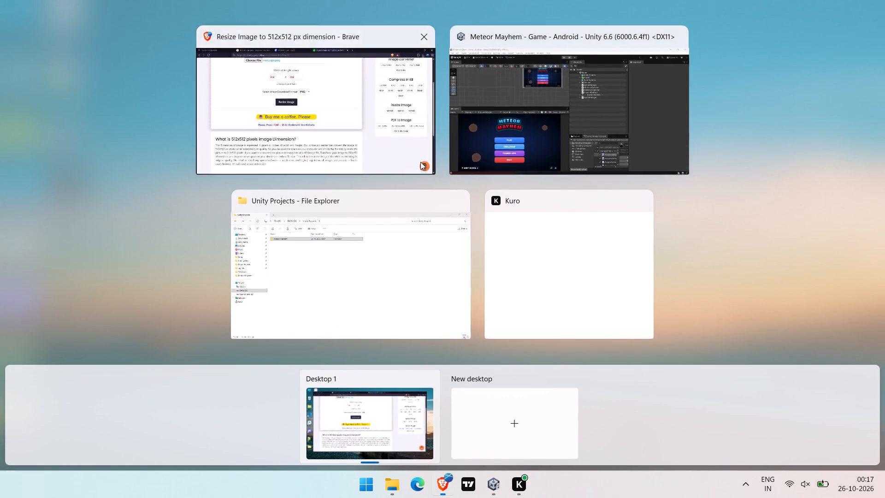
left_click(354, 208)
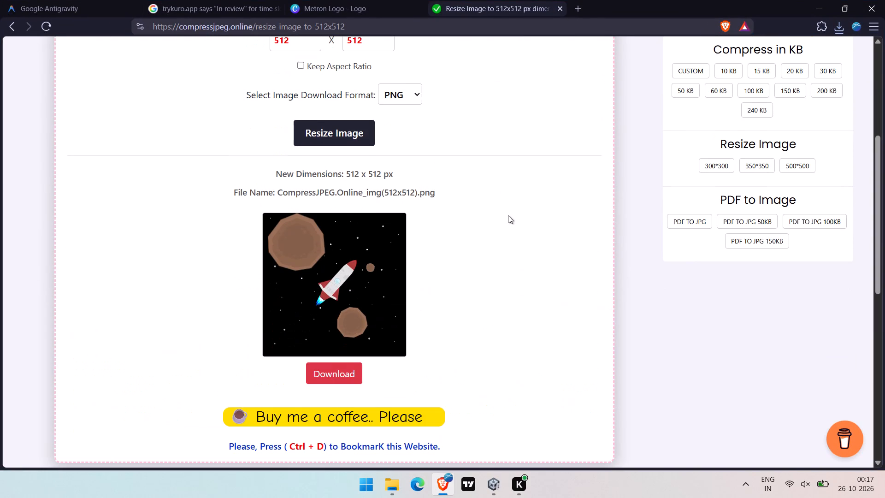
Download the resized image into the Test Assets folder, replacing the existing mmLogo.png.
left_click(342, 374)
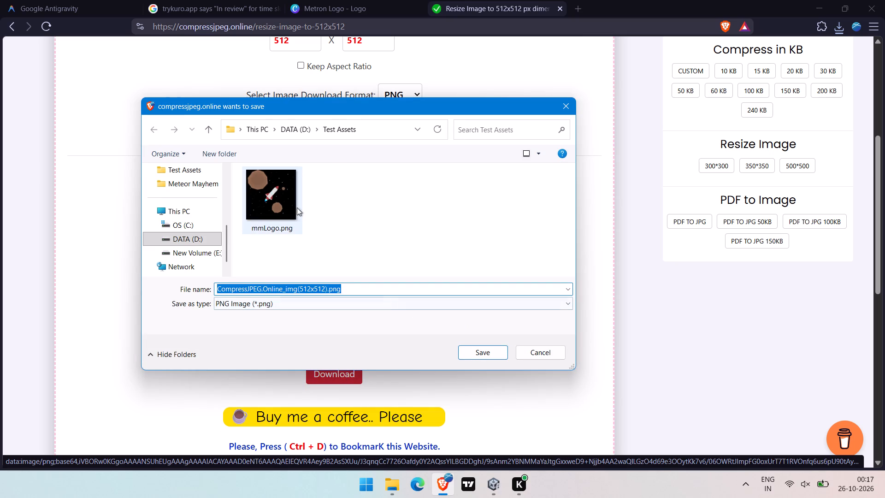
left_click(282, 204)
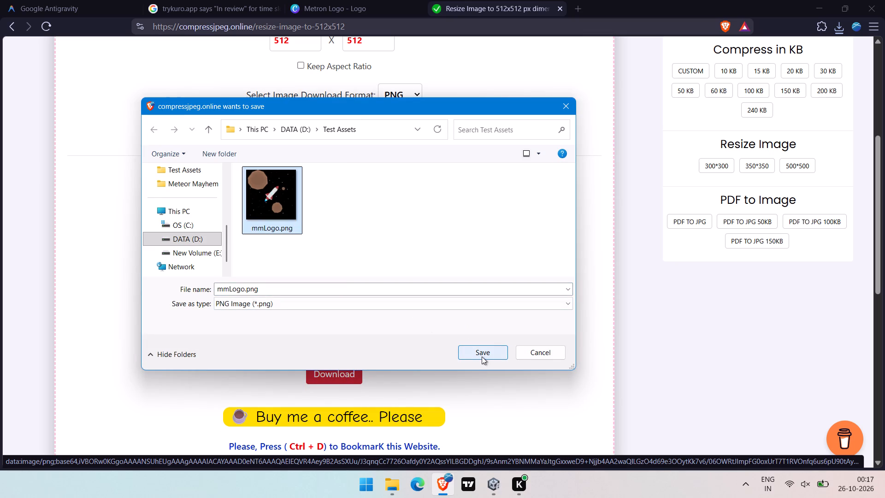
left_click(482, 356)
left_click(465, 245)
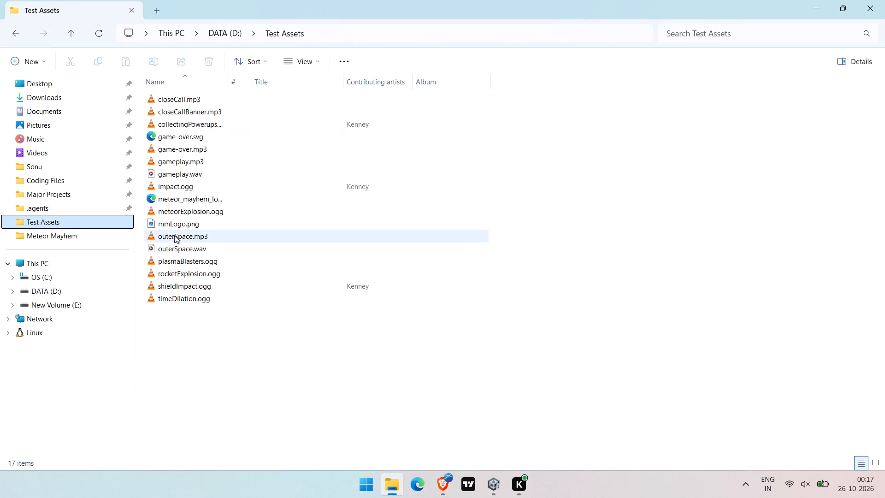
double_click(174, 221)
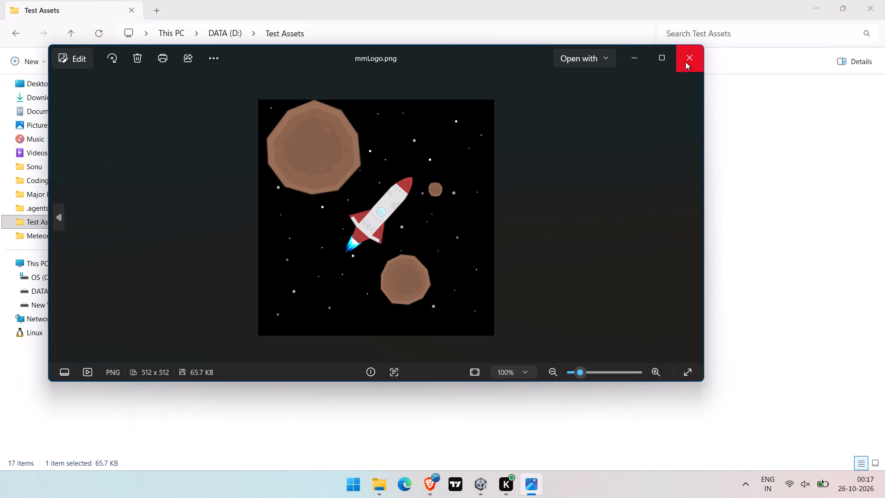
left_click(685, 62)
Copy mmLogo.png from the Test Assets folder.
key("ctrl+c")
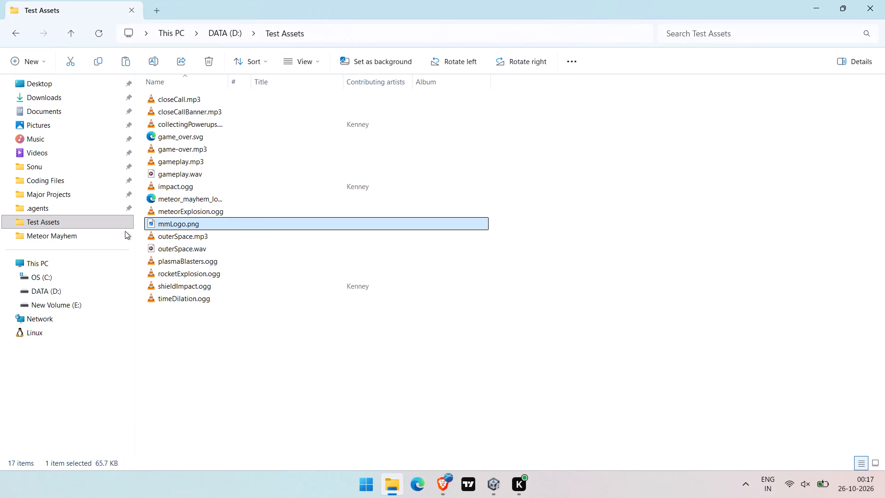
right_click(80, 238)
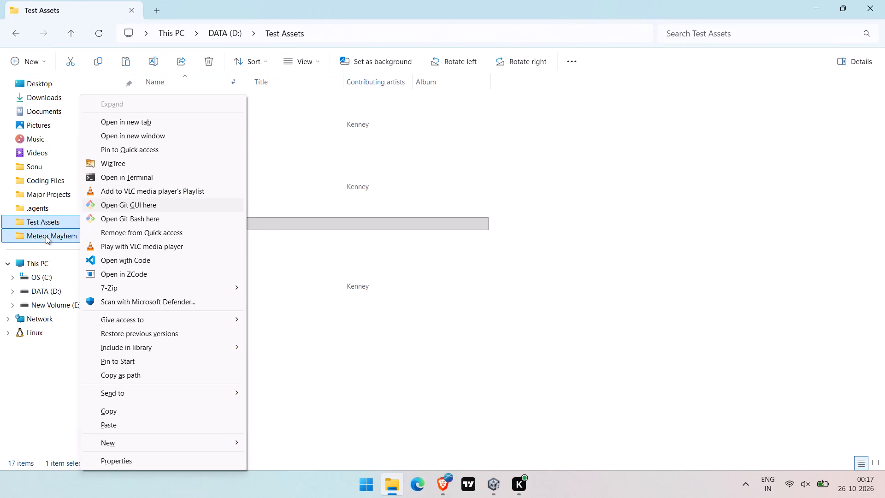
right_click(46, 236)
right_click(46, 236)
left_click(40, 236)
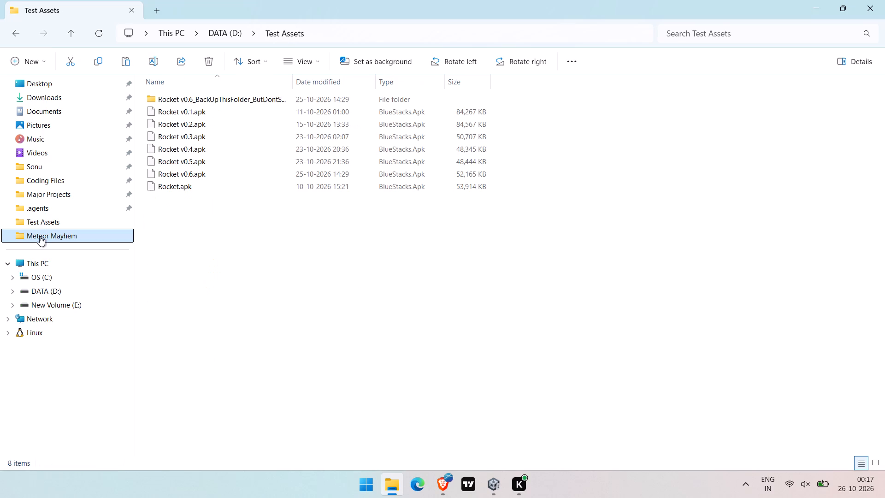
On DATA (D:), go to Unity Projects > Meteor Mayhem > Assets > Sprites, checking its UI subfolder as well.
double_click(234, 30)
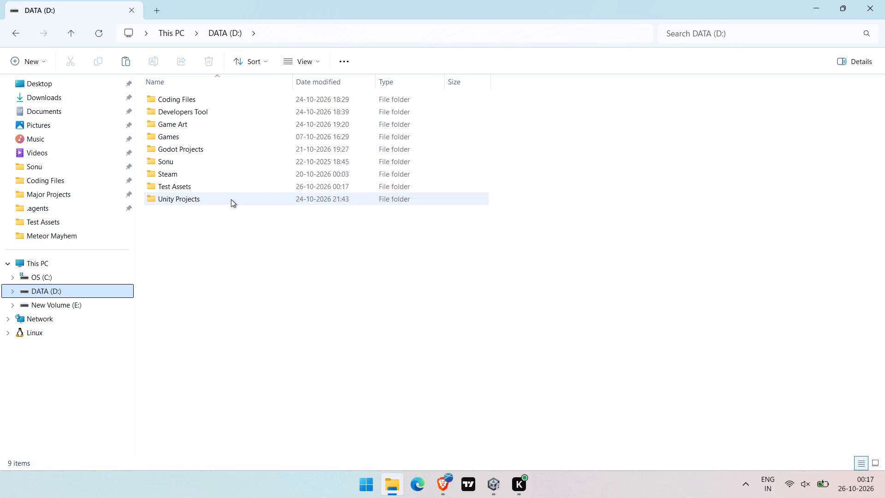
left_click(231, 199)
left_click(231, 199)
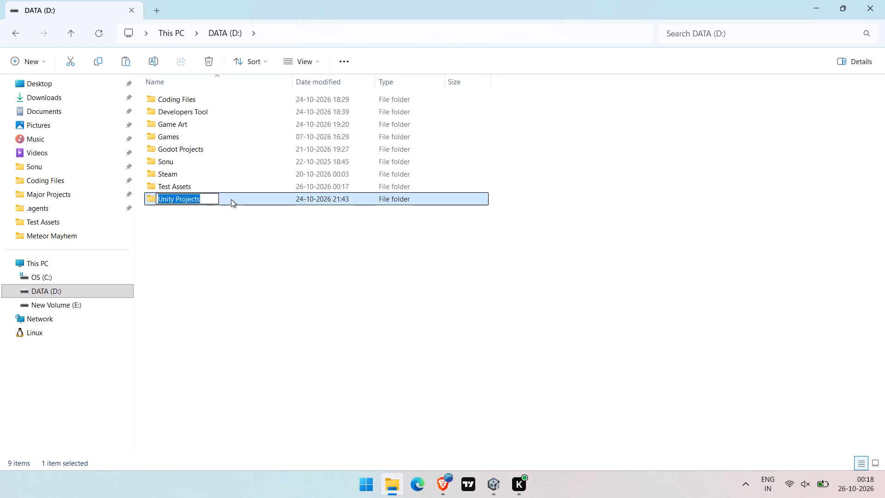
left_click(231, 199)
double_click(259, 200)
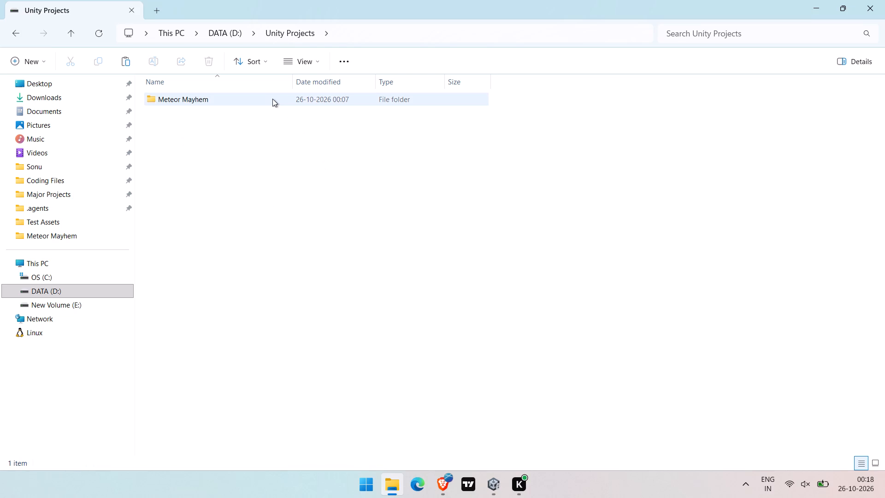
double_click(272, 99)
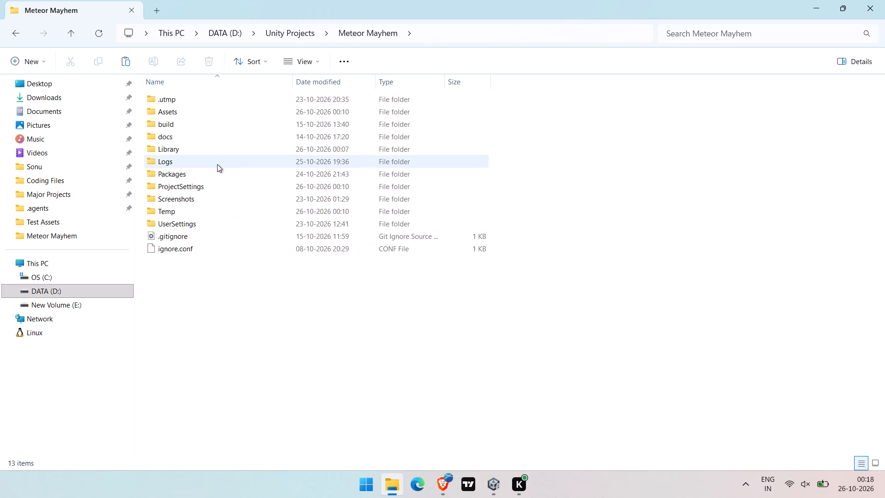
double_click(194, 111)
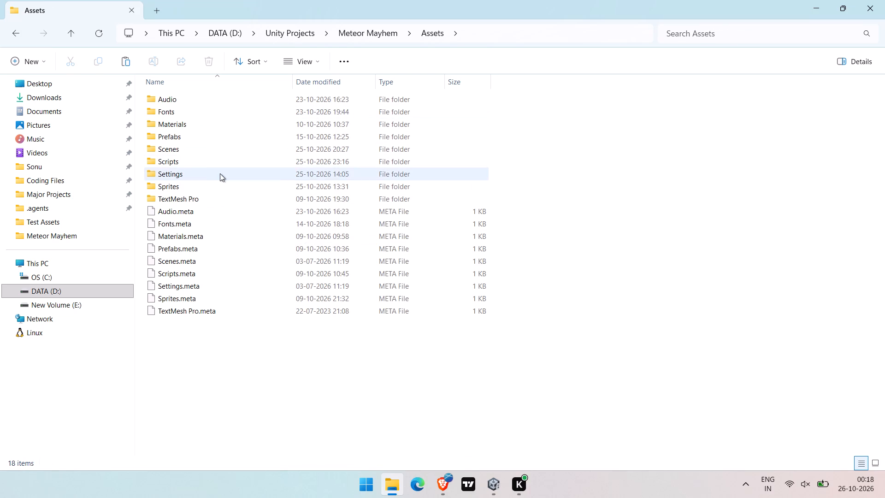
double_click(213, 188)
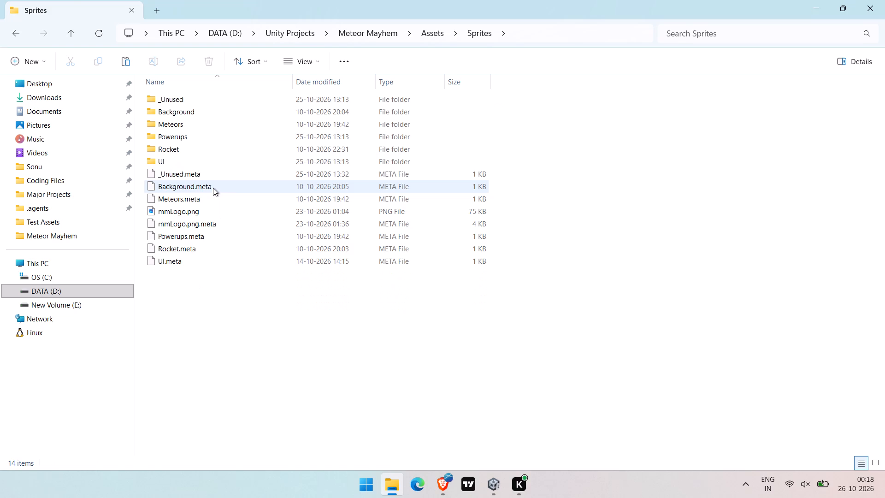
double_click(235, 163)
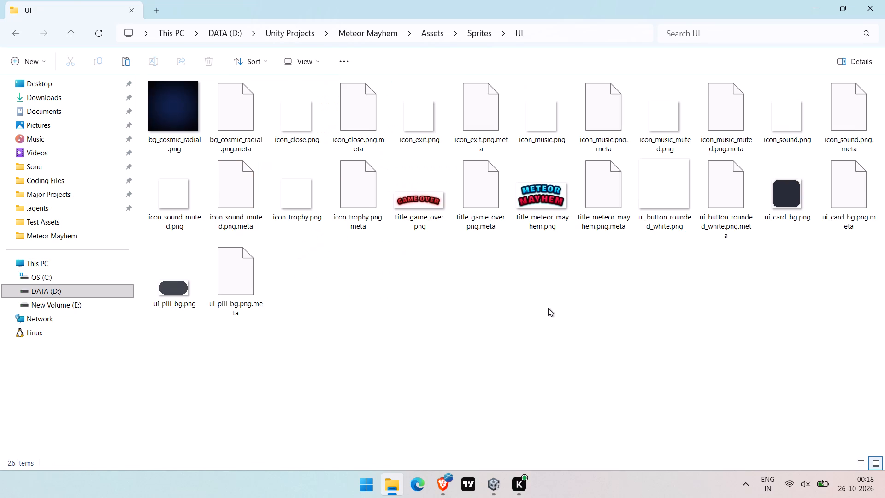
key("alt+Left")
key("Down")
key("Down")
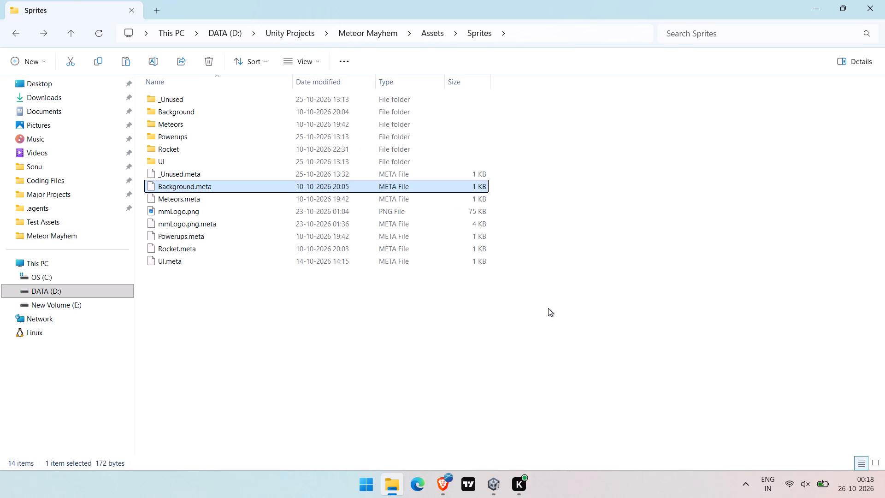
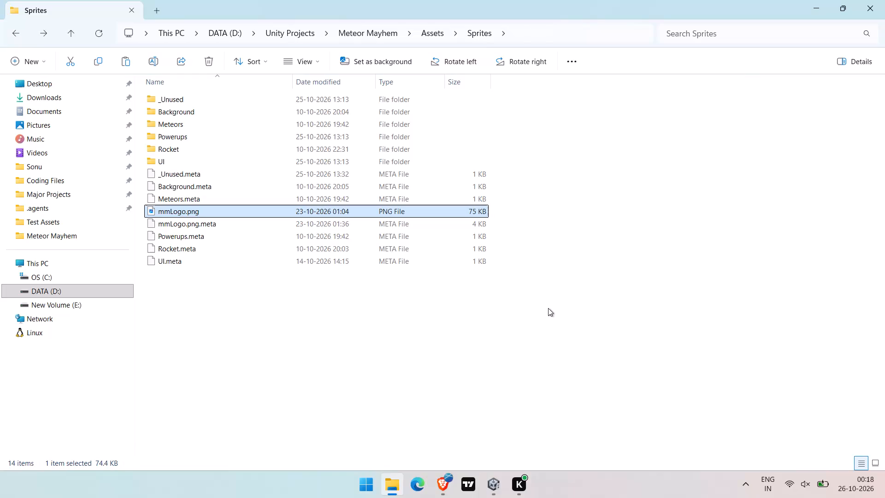
Delete the old mmLogo.png and its mmLogo.png.meta file from the Sprites folder.
key("ctrl+alt+Return")
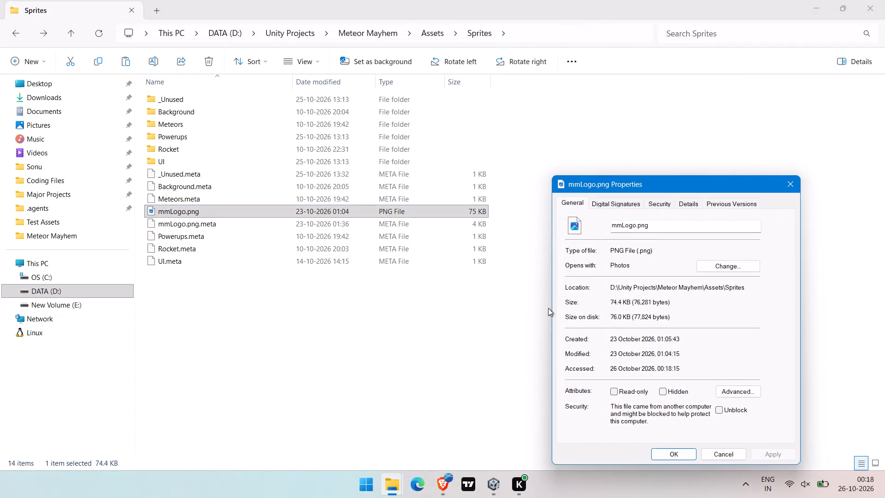
key("Escape")
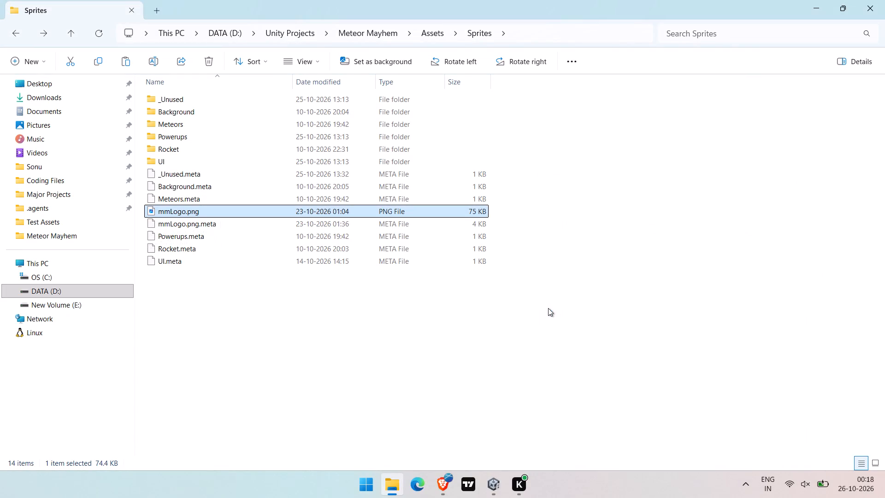
key("Delete")
key("Up")
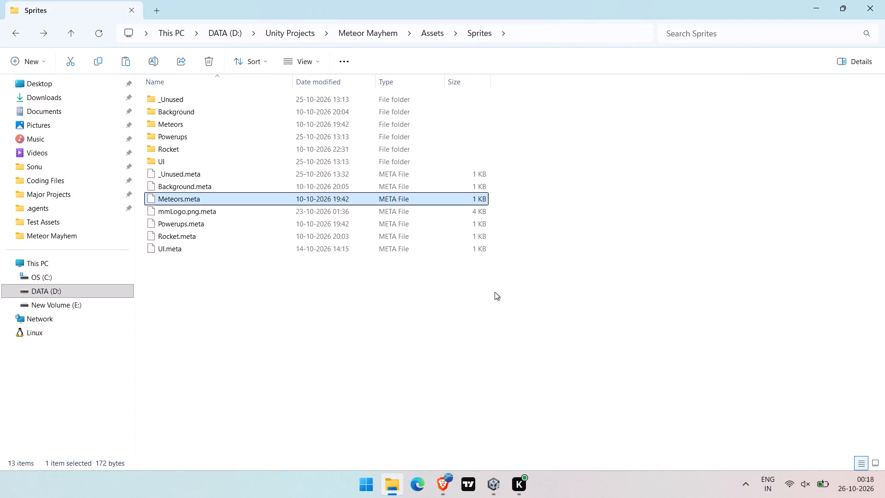
key("Down")
key("Delete")
Paste the copied mmLogo.png into the Sprites folder and refresh the file listing.
left_click(523, 354)
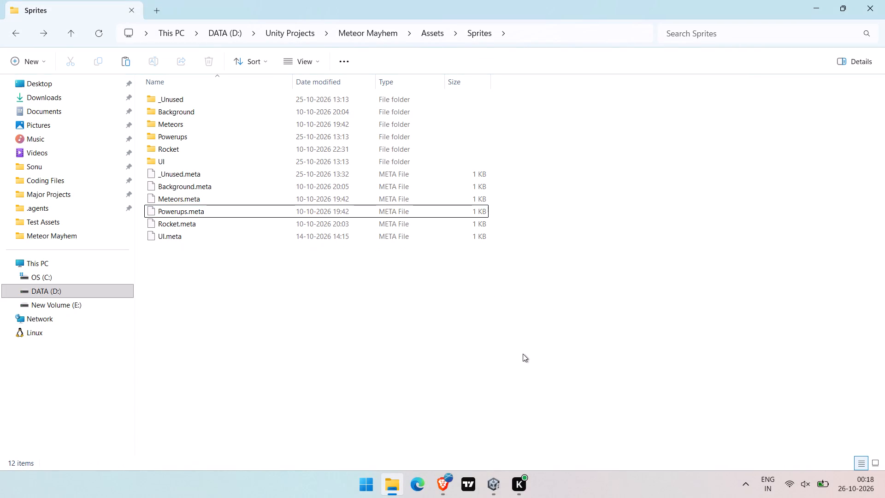
key("ctrl+v")
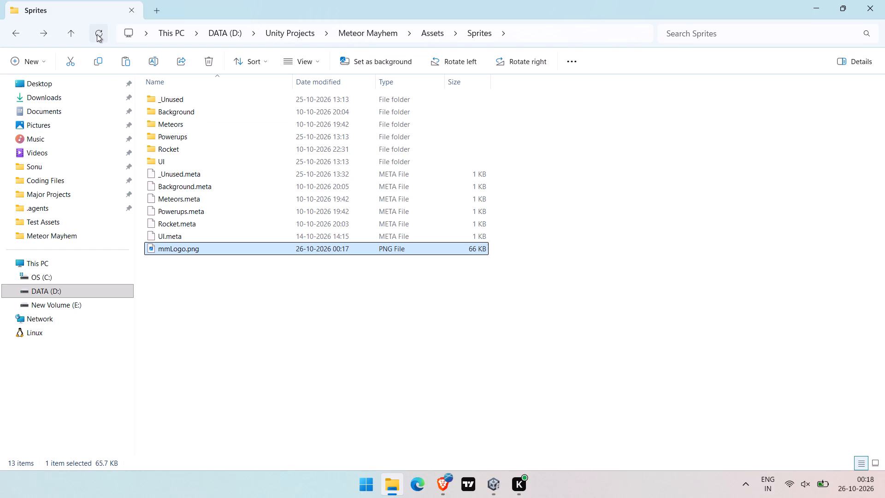
left_click(97, 34)
left_click(755, 363)
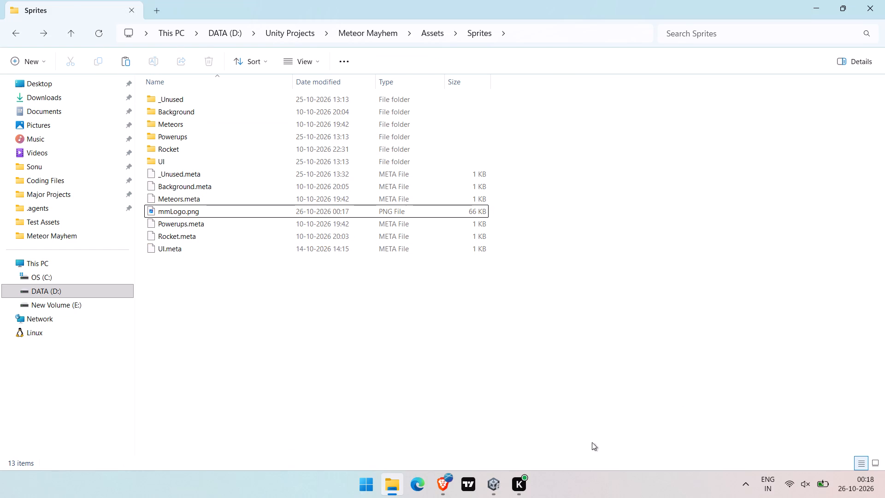
Switch to the Unity editor so it imports the replaced logo, and close the Project Settings window.
right_click(487, 437)
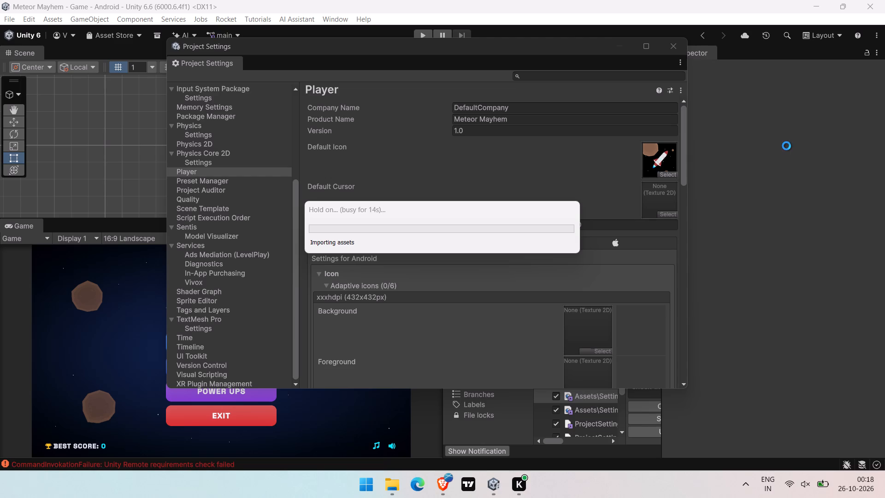
left_click(395, 236)
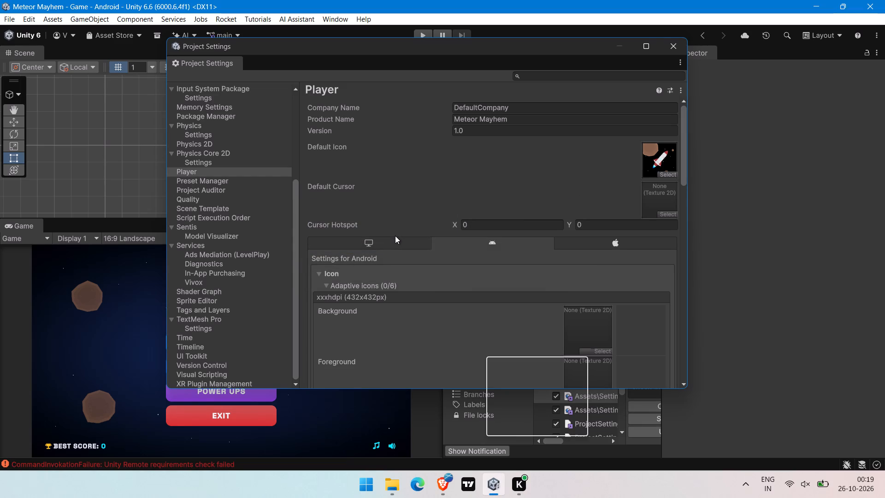
left_click(448, 196)
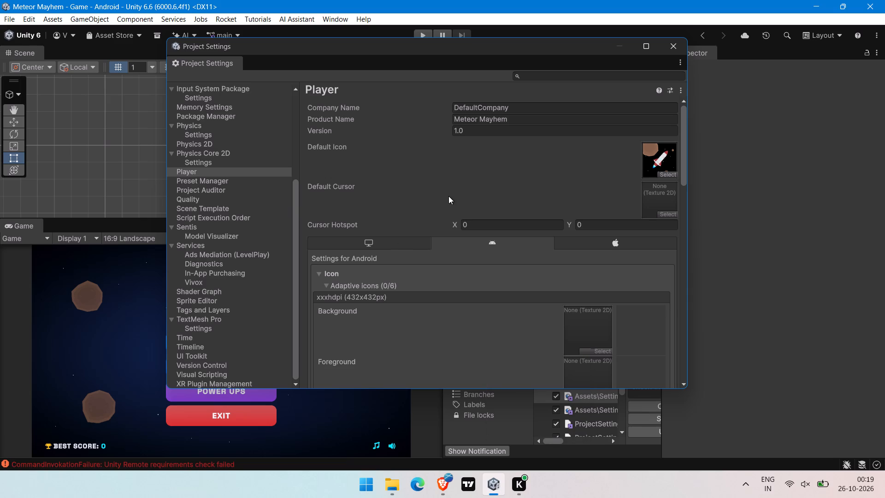
left_click(675, 40)
left_click(450, 240)
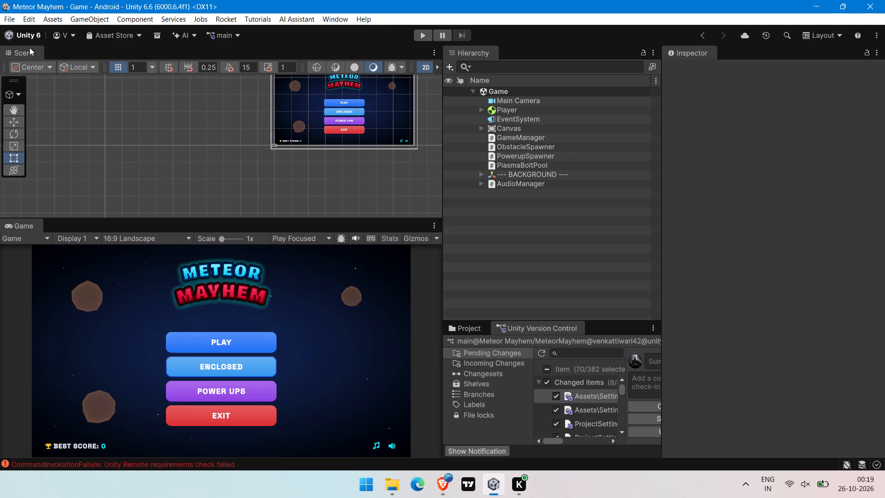
Reopen Project Settings and examine the Adaptive icons slots in the Android Player settings.
left_click(30, 18)
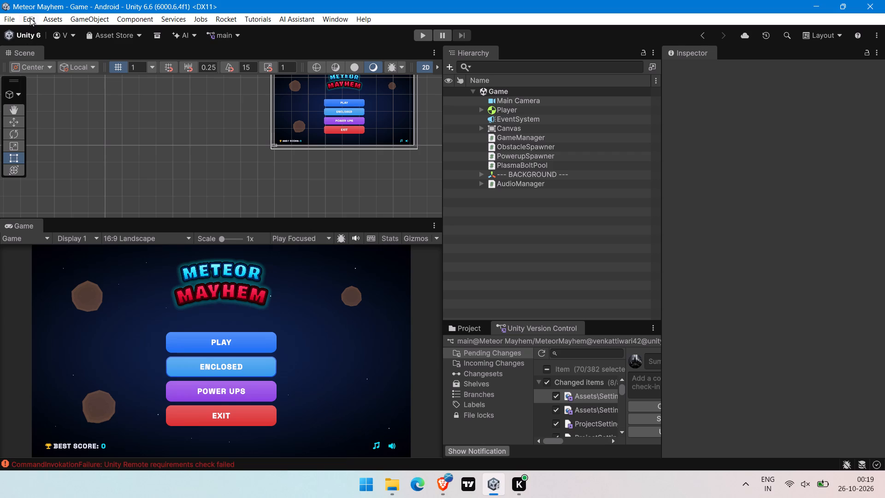
left_click(89, 380)
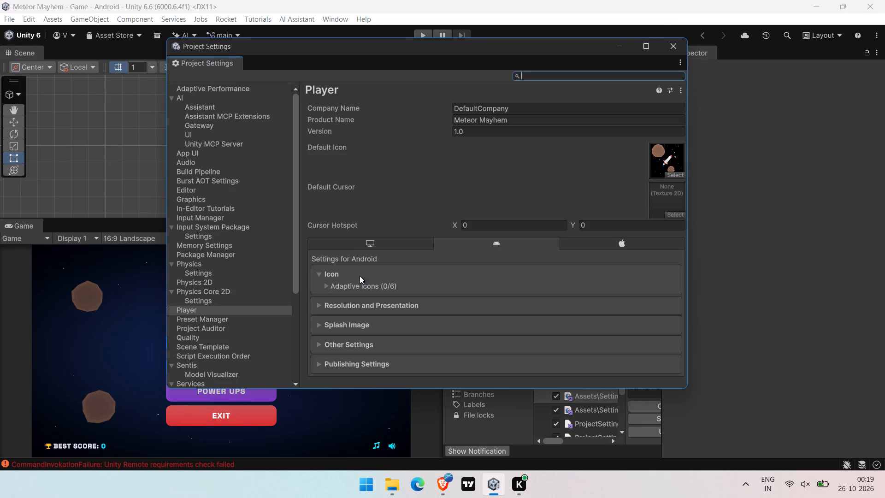
left_click(367, 282)
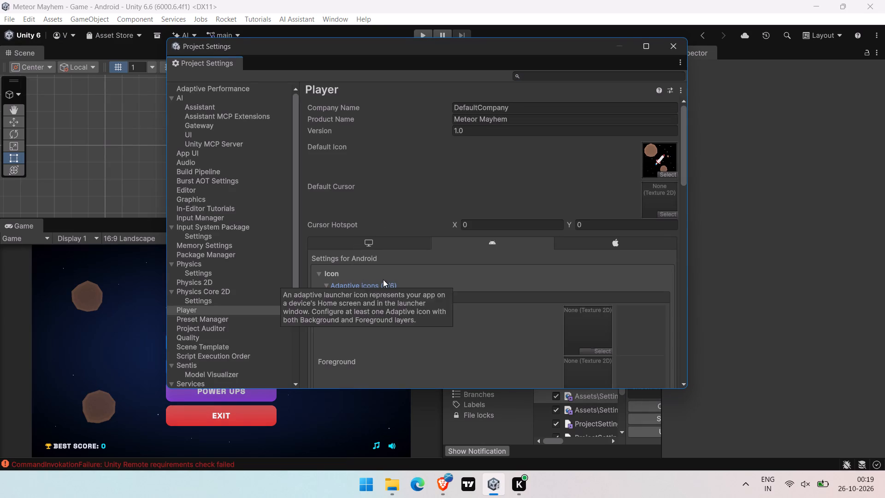
scroll(512, 298, "down", 9)
scroll(512, 298, "up", 6)
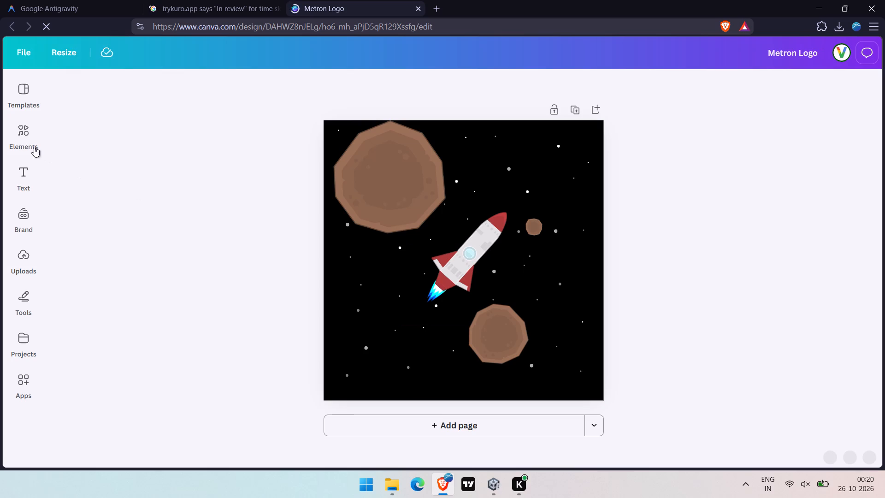
Search the design elements for "glow" and place the soft round green glow graphic over the lower meteor in the logo.
left_click(25, 134)
left_click(122, 96)
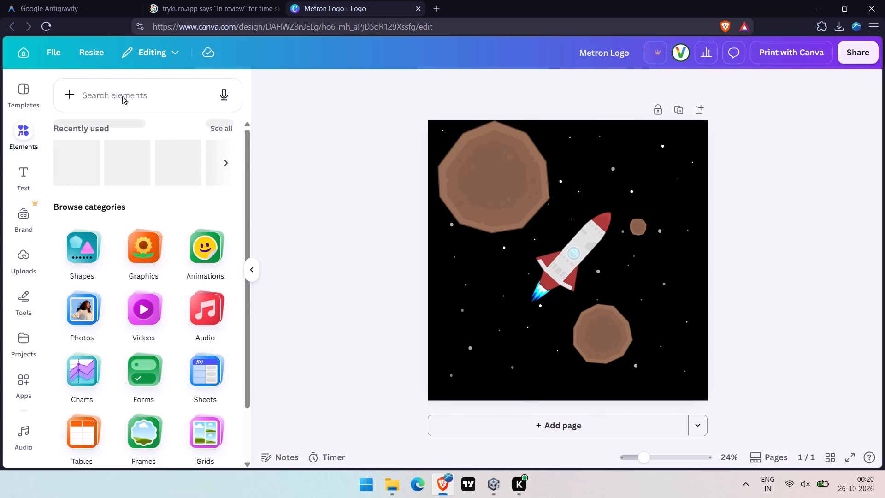
type("glow")
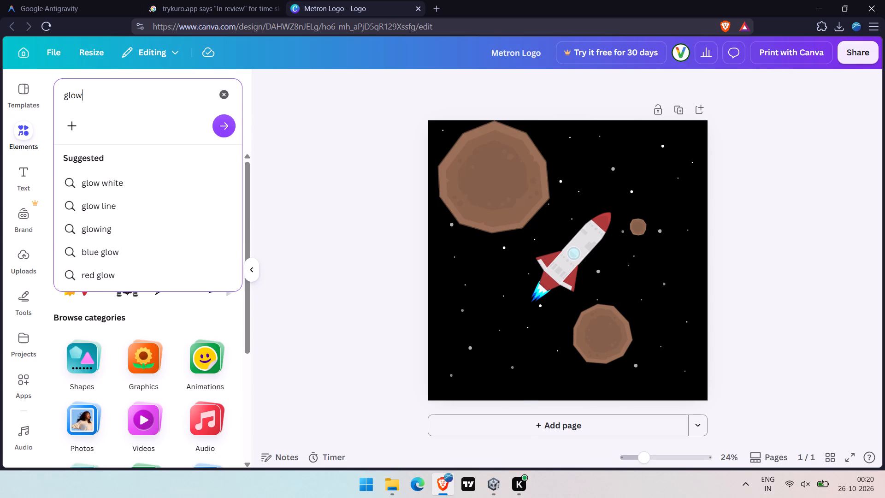
key("Return")
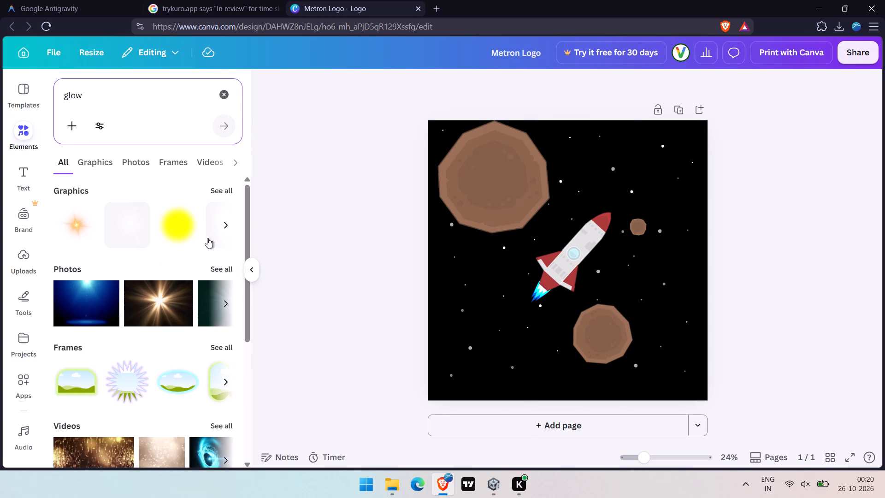
left_click(224, 226)
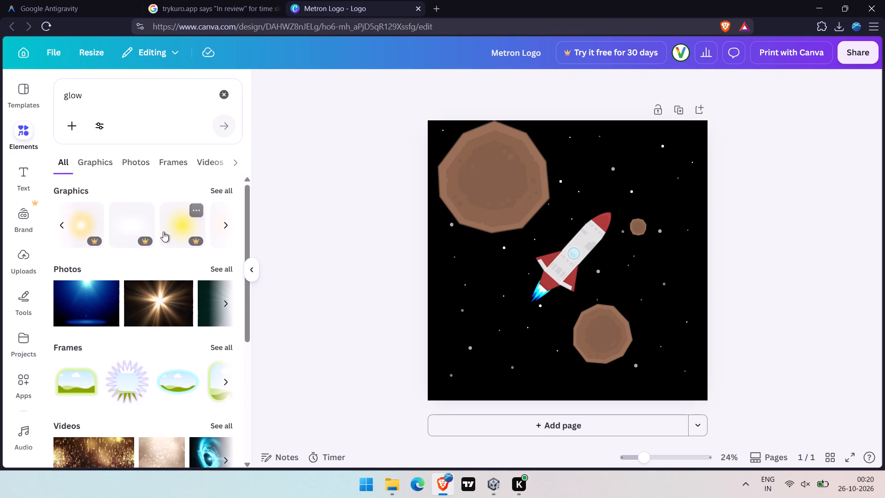
scroll(163, 231, "up", 1)
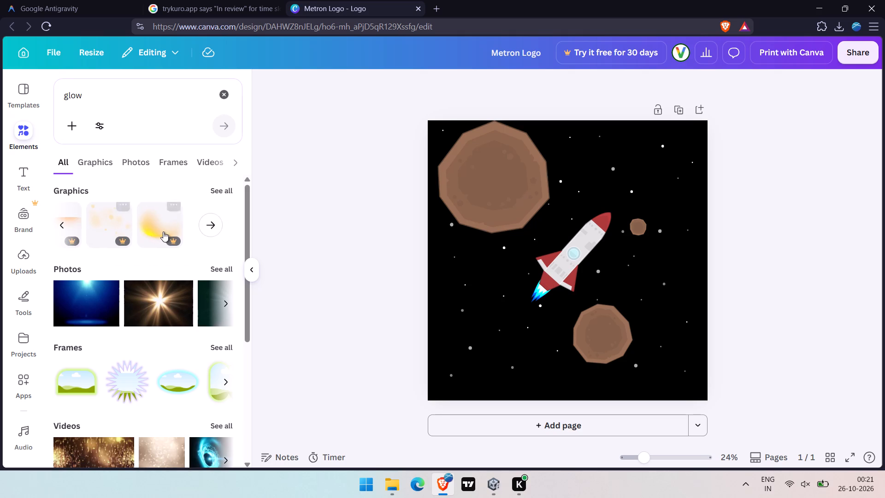
scroll(163, 231, "up", 1)
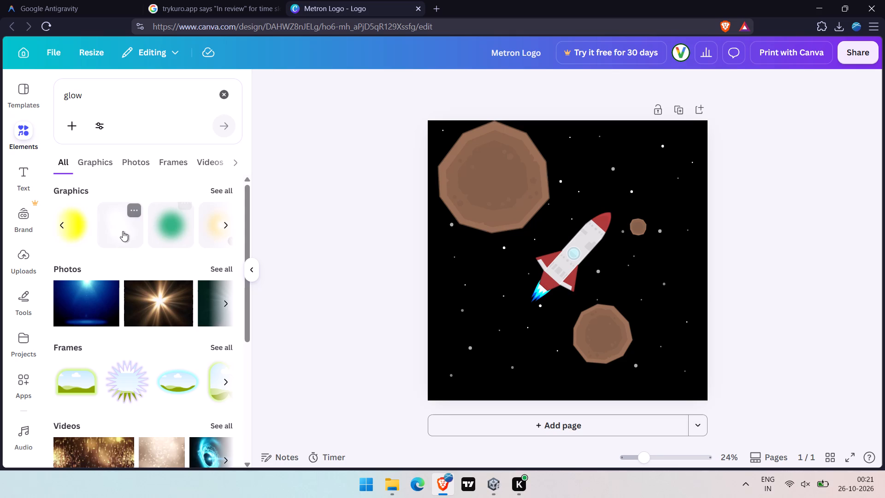
right_click(173, 231)
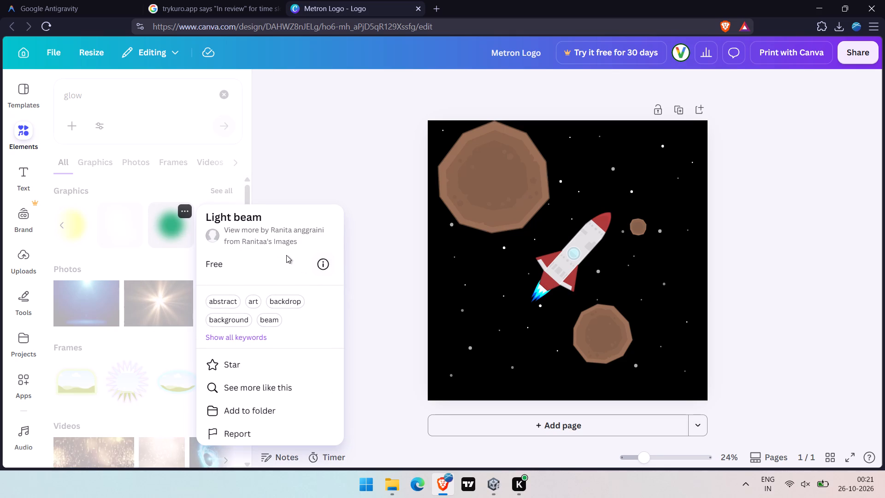
left_click(170, 223)
left_click_drag(170, 223, 351, 251)
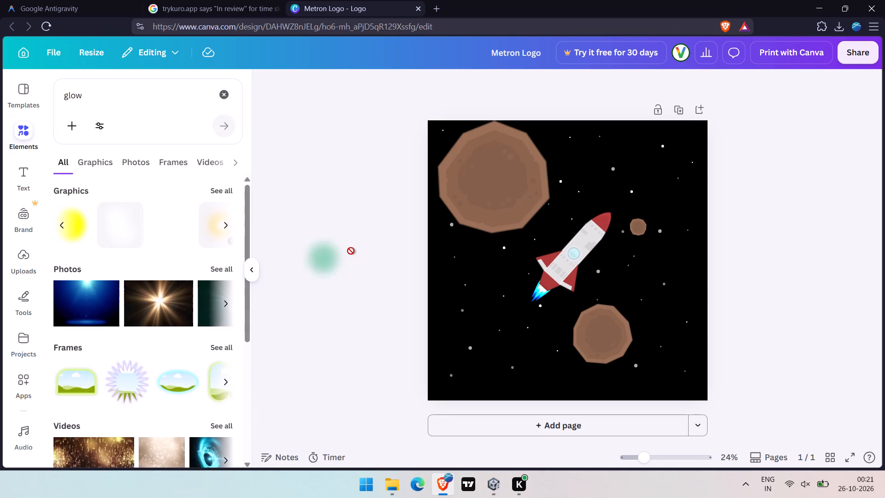
left_click_drag(351, 251, 533, 240)
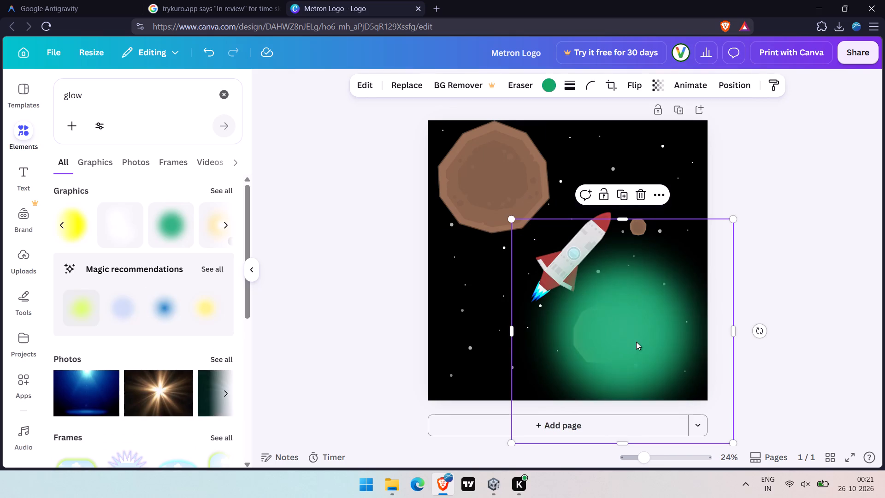
Recolour the green glow to the bright sky blue taken from the rocket flame's photo colours.
left_click(531, 83)
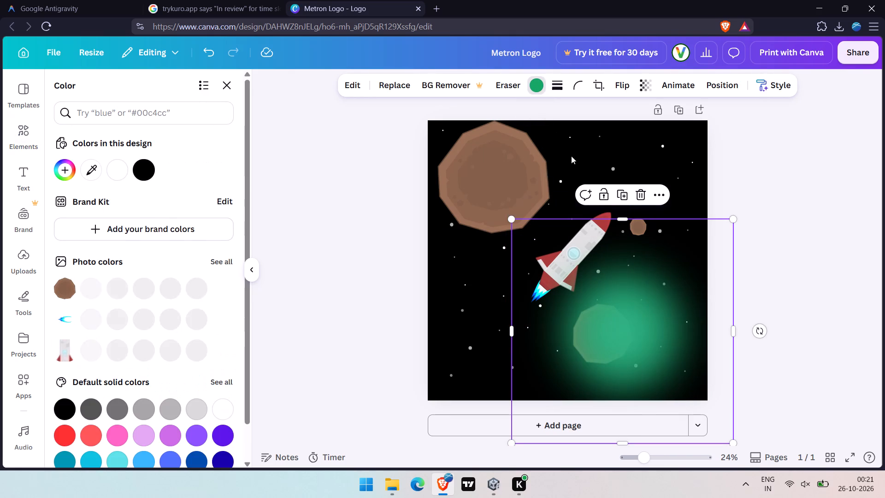
left_click(195, 317)
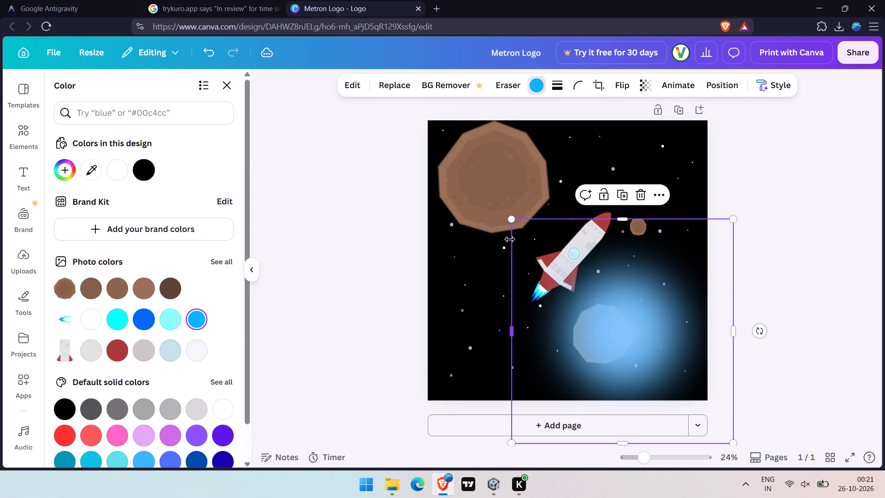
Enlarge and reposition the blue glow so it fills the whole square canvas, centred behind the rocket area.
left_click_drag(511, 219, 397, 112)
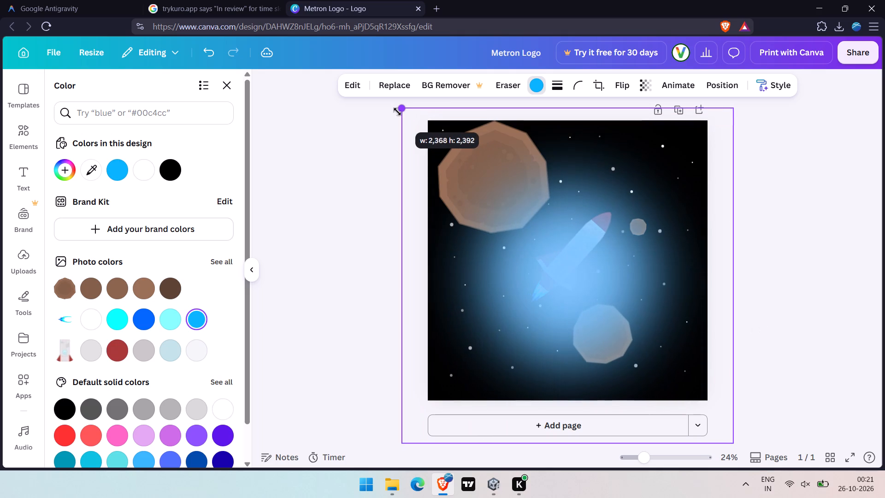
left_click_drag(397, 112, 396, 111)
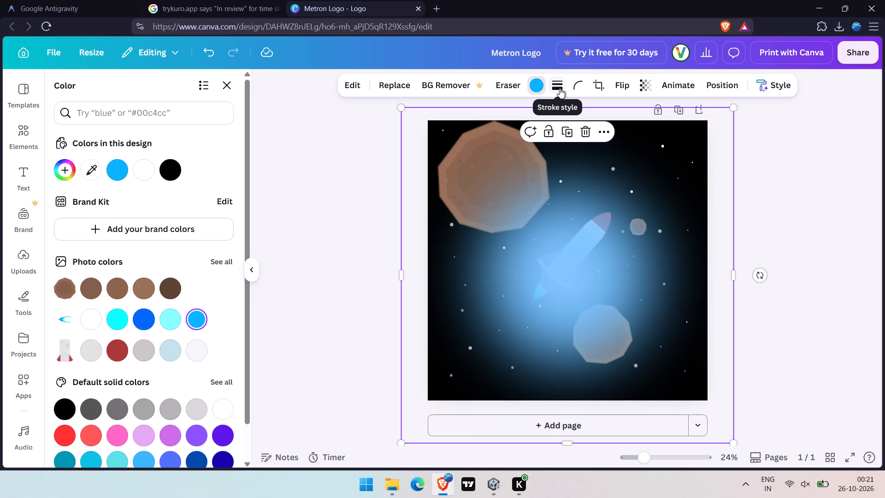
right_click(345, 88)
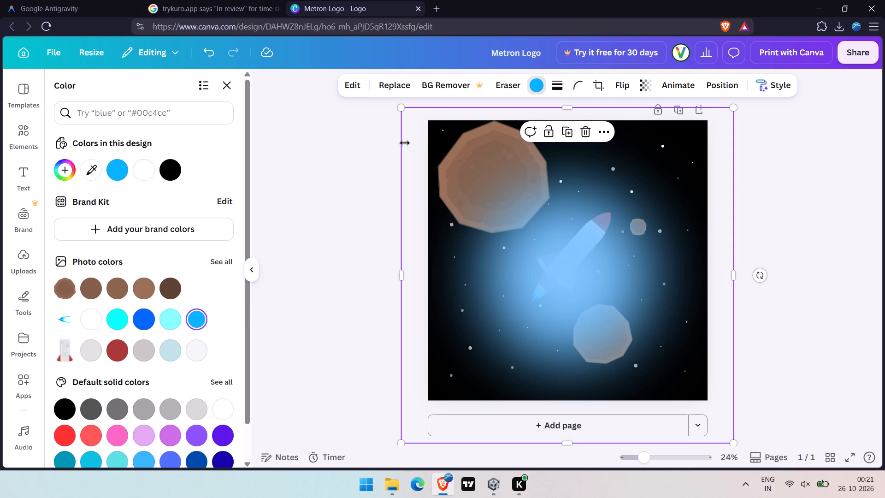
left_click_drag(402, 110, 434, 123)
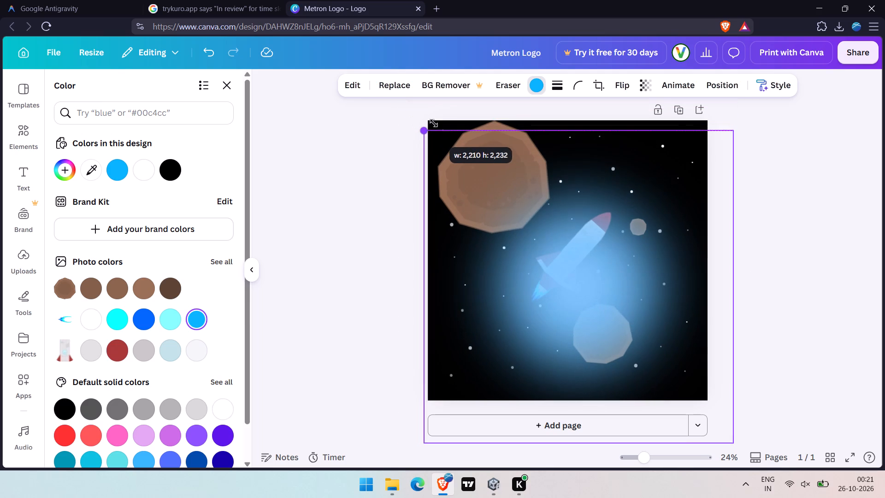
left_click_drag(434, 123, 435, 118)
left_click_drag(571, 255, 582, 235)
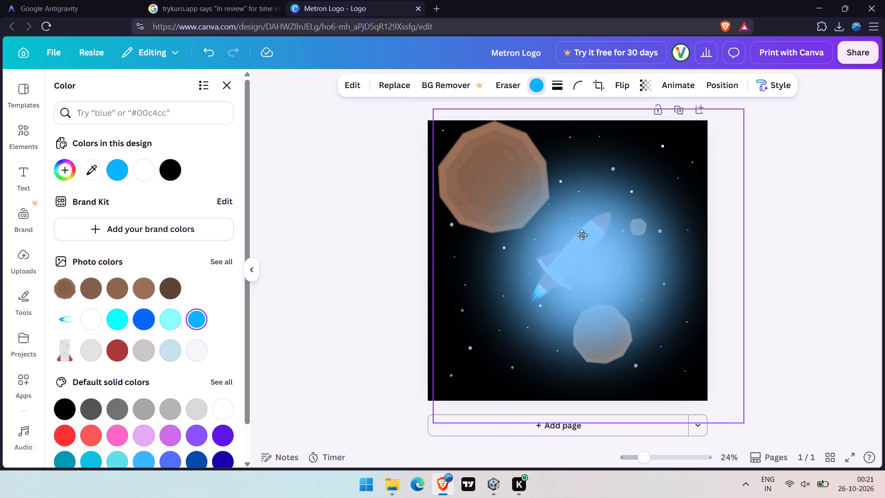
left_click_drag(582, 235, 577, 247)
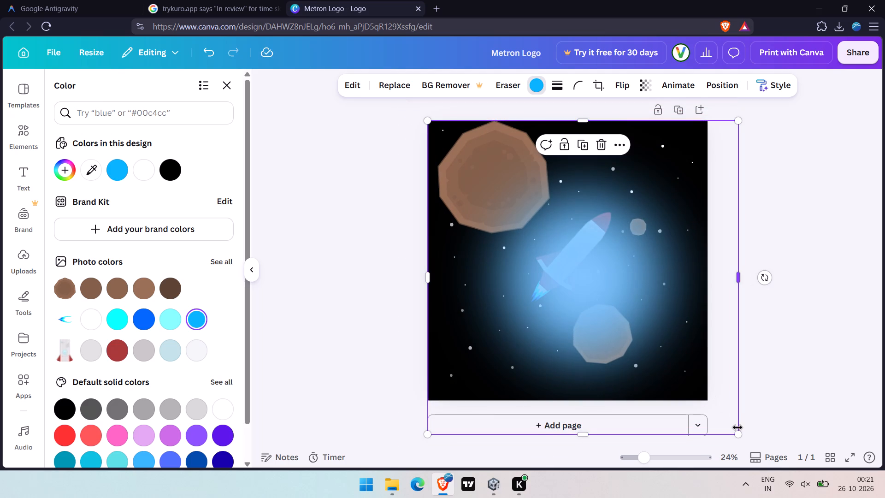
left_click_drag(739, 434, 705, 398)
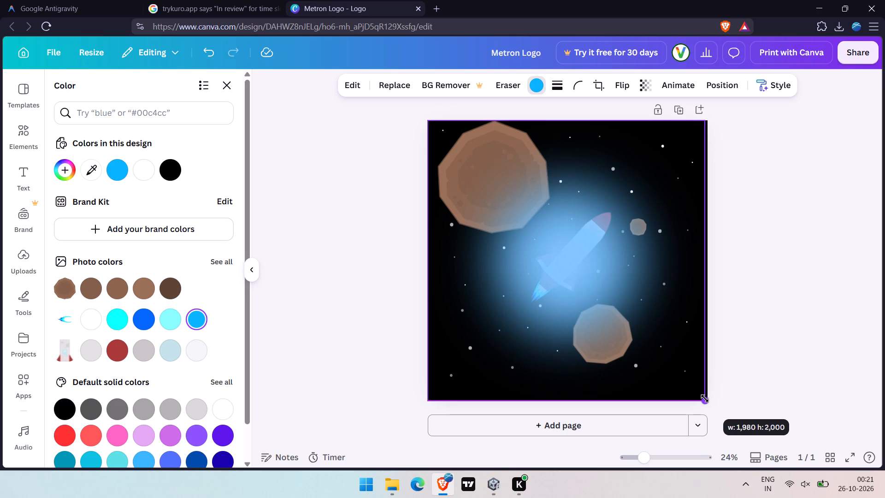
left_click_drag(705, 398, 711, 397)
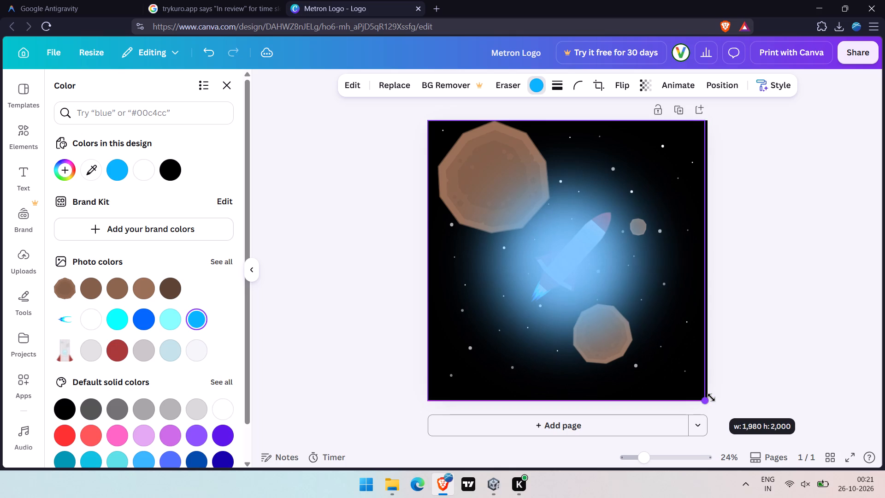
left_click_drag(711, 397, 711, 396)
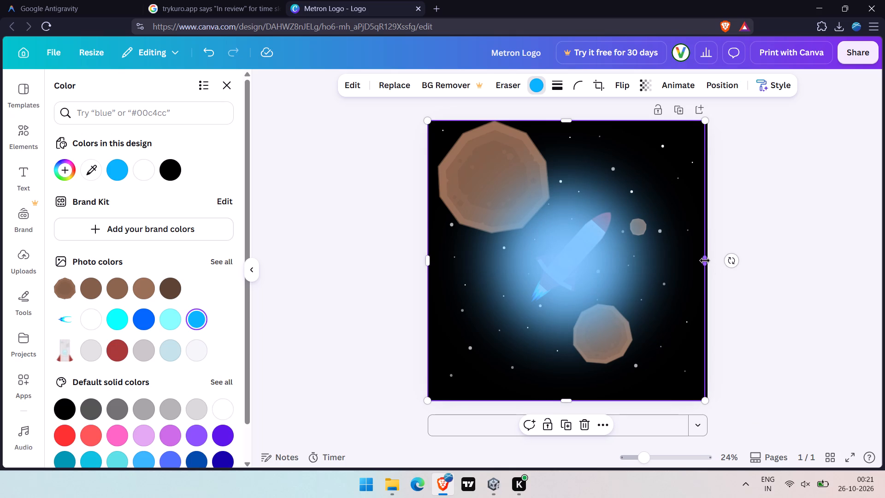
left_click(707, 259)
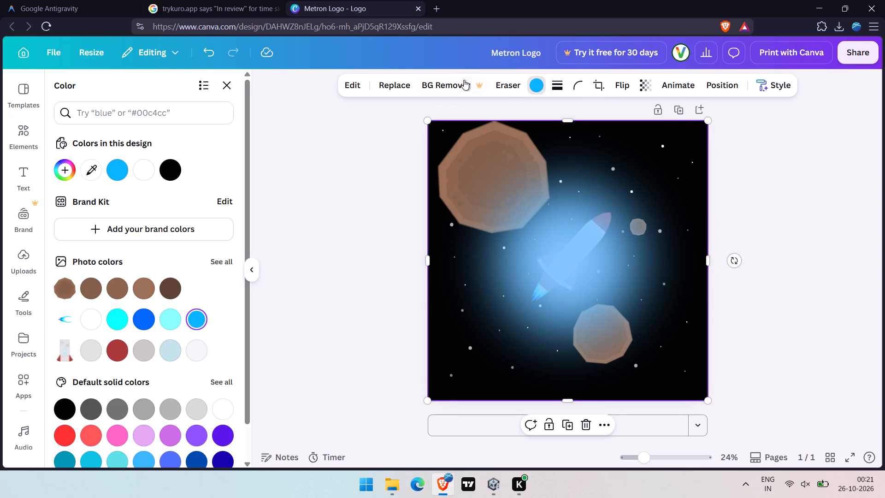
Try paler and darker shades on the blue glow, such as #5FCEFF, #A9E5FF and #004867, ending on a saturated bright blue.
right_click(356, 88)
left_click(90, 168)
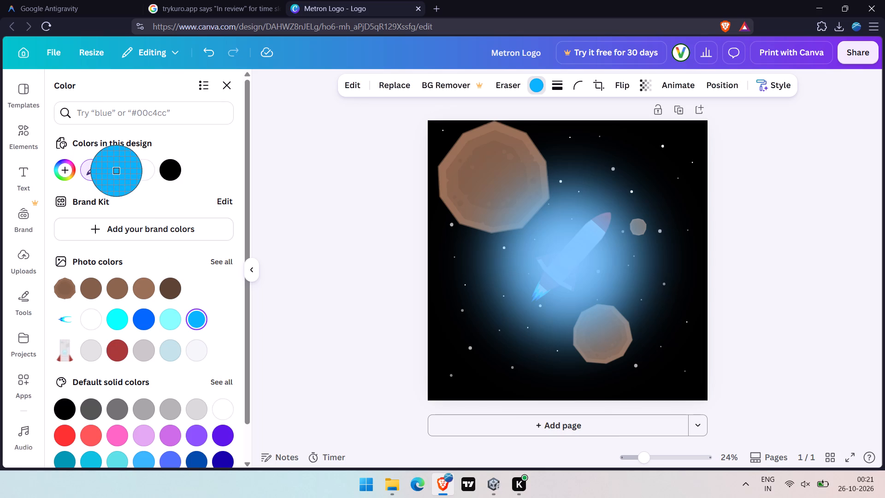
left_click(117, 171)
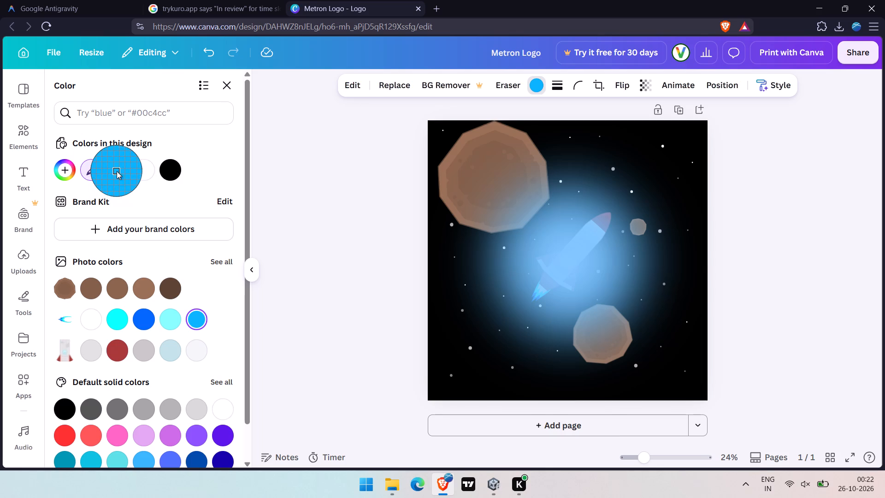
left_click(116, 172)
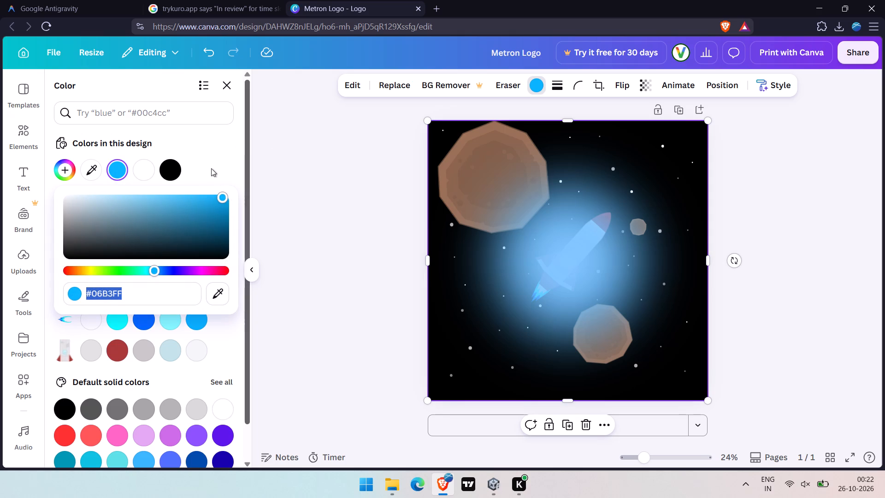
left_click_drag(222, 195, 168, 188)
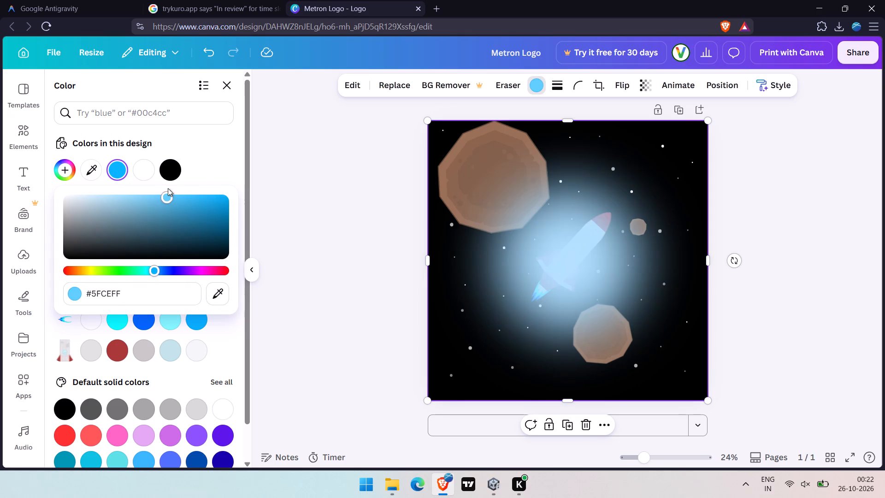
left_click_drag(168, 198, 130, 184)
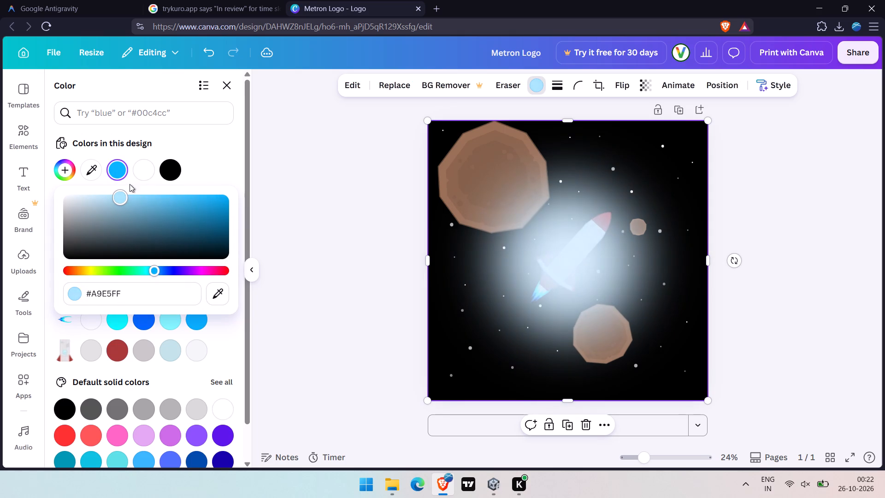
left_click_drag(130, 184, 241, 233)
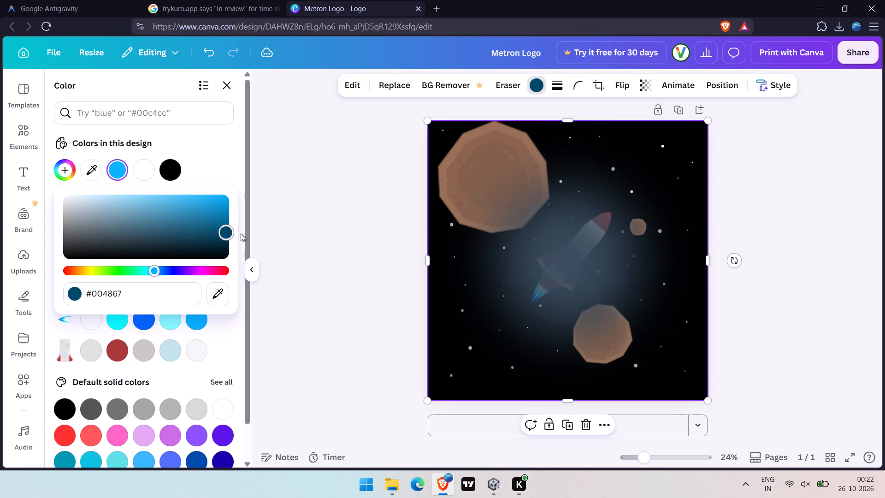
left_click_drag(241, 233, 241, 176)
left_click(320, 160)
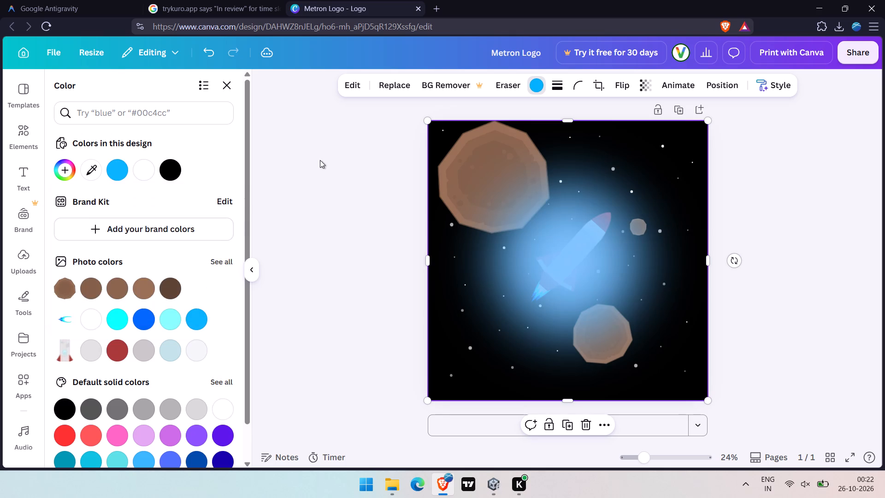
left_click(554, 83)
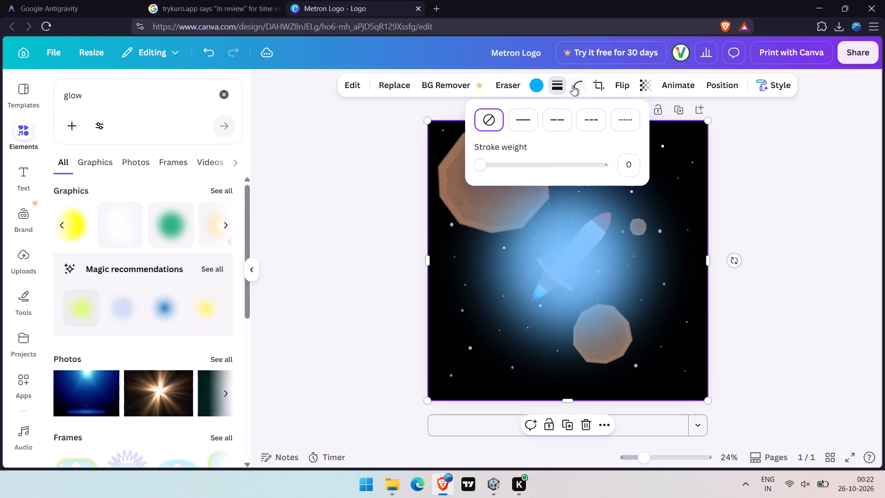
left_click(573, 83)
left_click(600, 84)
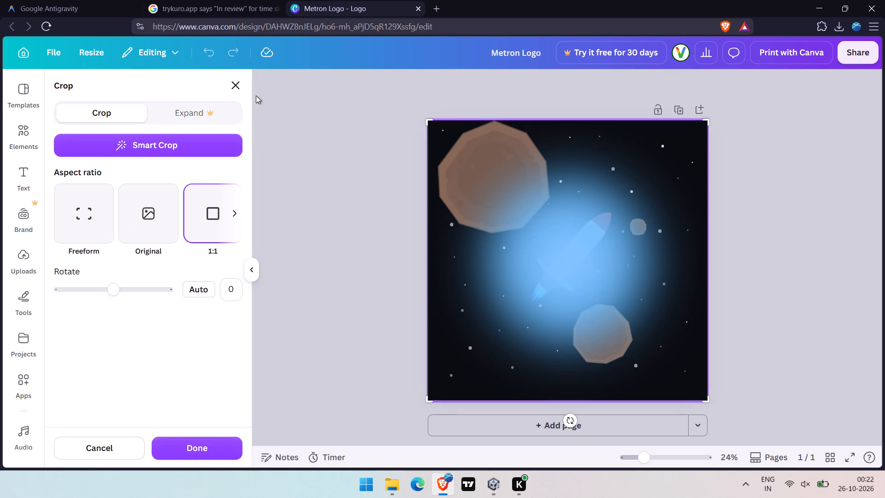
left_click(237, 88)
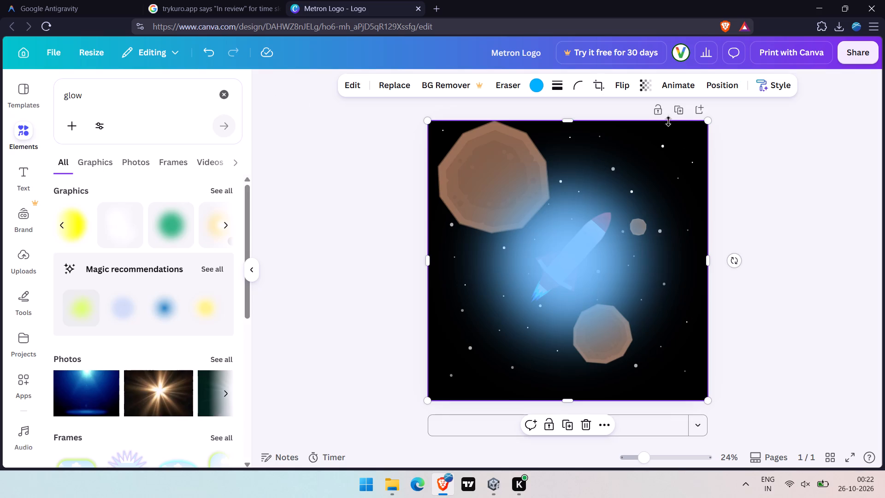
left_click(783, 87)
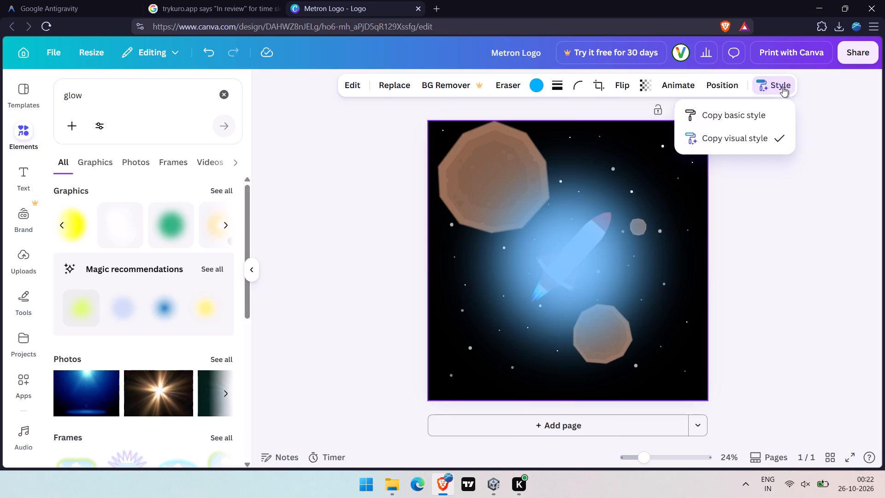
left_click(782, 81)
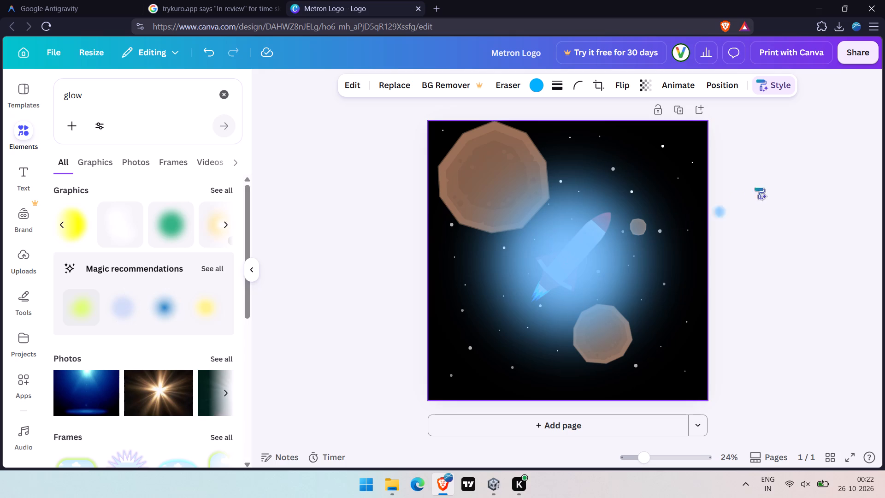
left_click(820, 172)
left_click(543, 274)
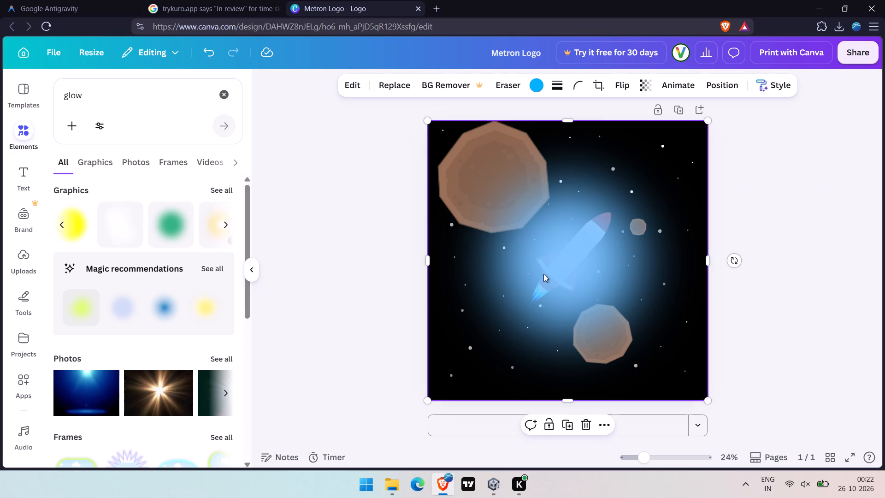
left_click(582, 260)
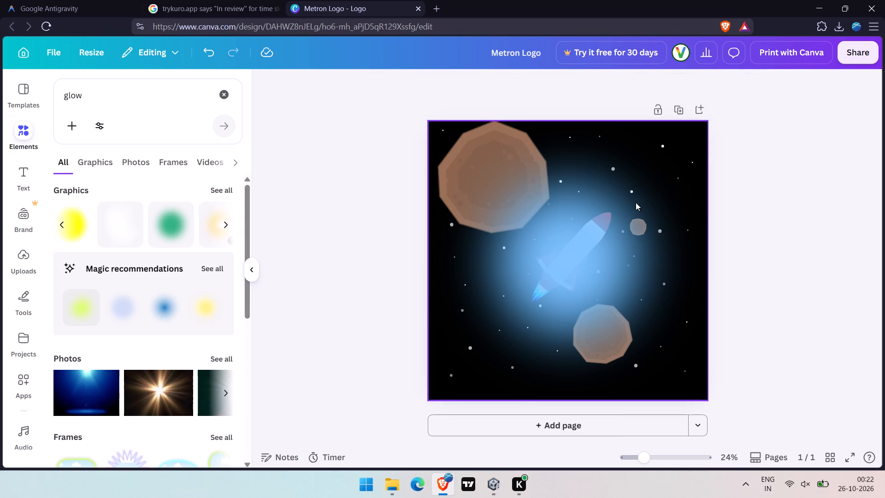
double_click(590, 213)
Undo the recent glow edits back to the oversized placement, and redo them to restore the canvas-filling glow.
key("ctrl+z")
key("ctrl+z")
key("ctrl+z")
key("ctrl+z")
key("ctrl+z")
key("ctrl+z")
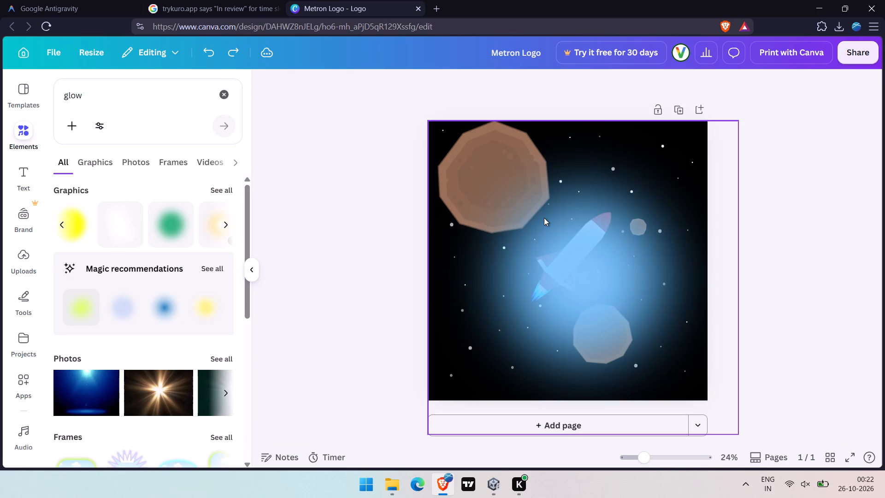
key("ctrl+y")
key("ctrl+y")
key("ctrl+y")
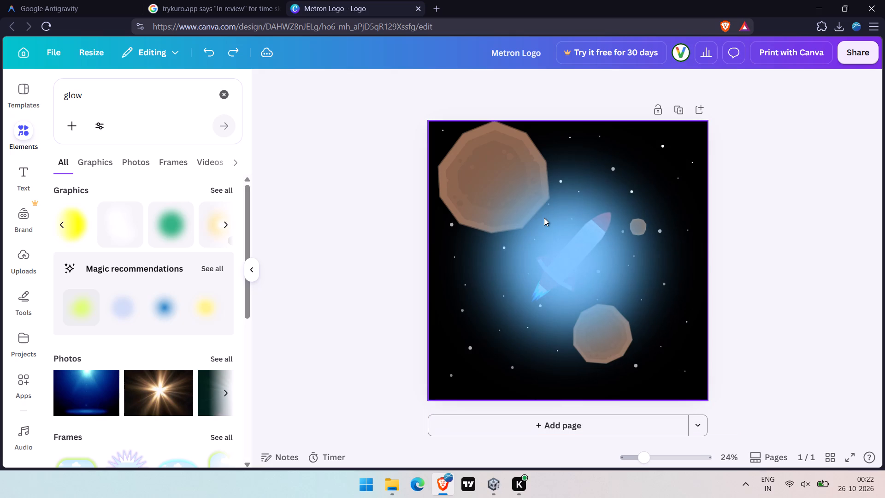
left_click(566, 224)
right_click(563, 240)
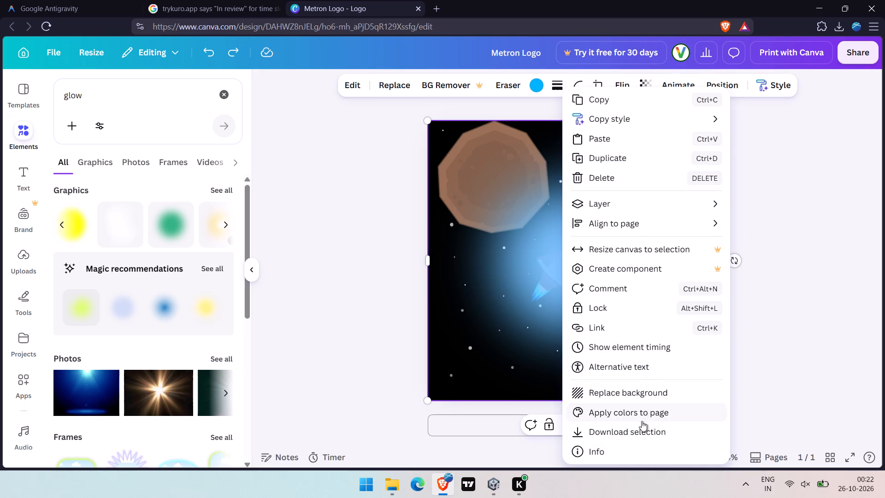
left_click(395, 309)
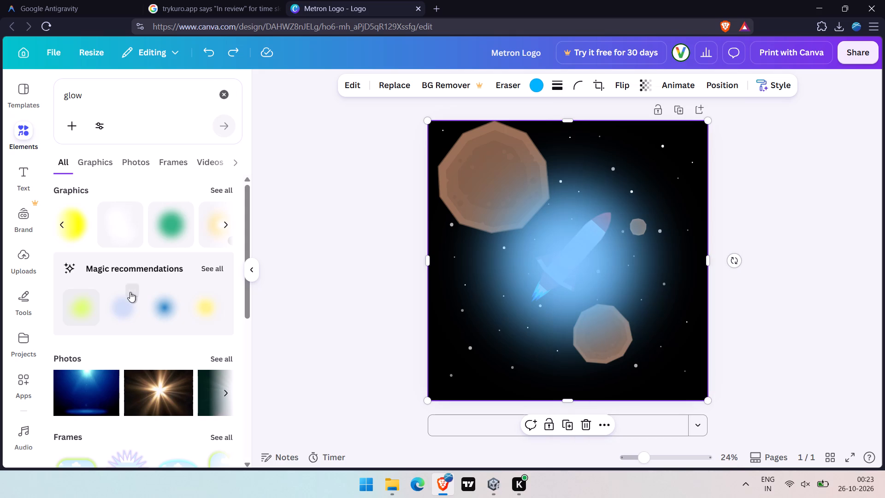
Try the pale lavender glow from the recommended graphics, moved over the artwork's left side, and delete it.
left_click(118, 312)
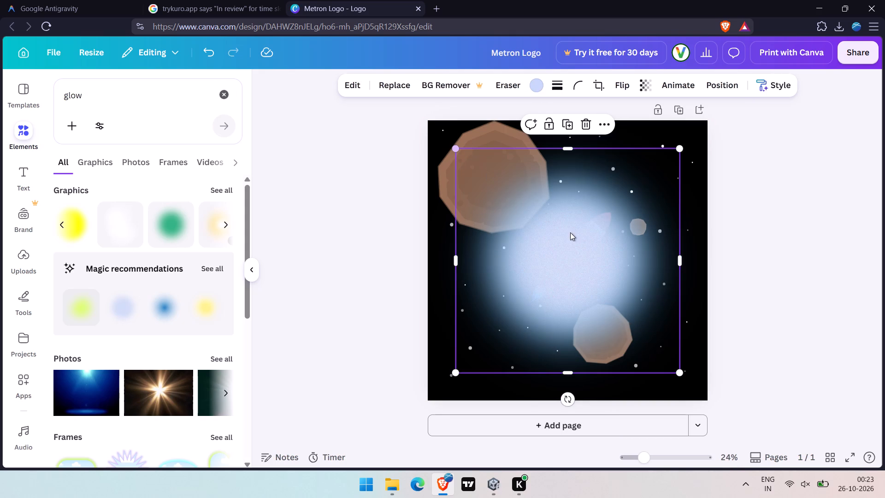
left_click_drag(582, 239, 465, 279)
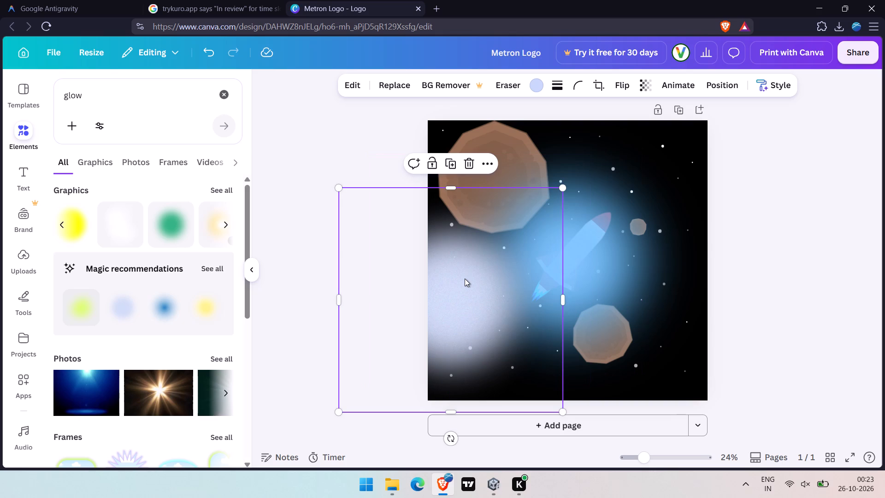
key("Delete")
Delete the bright blue glow covering the rocket and meteors from the logo.
left_click(625, 263)
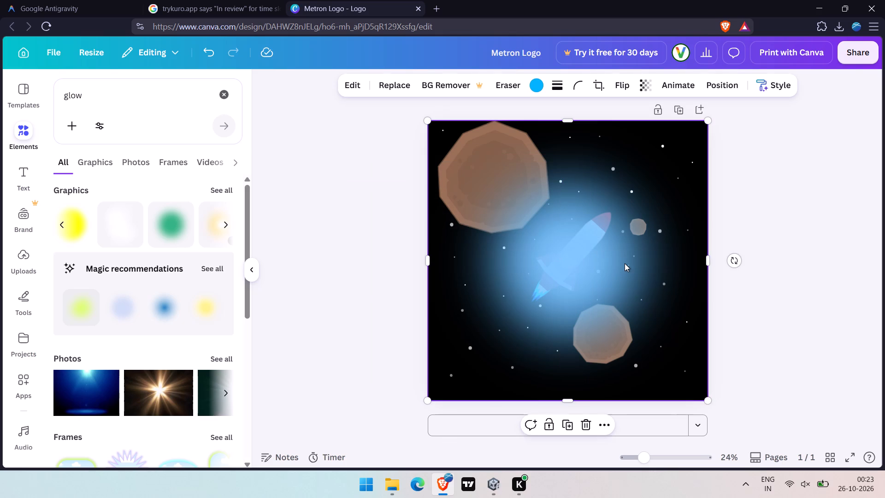
key("Delete")
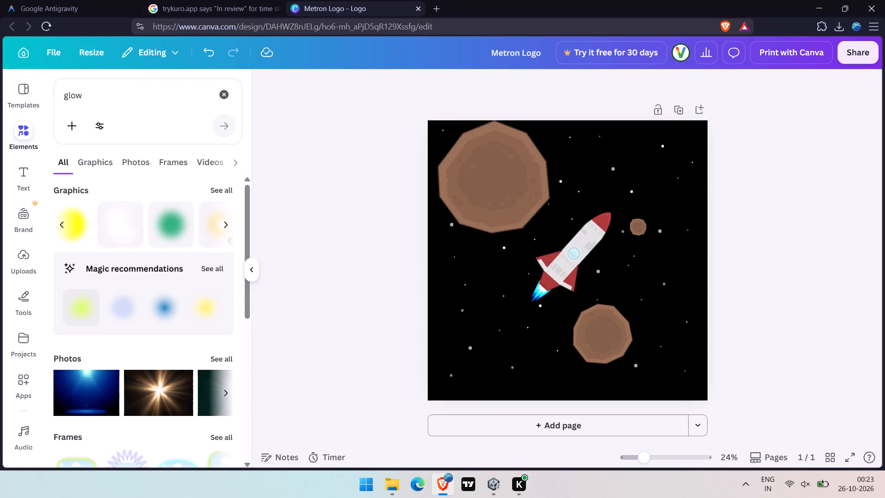
Add a circle shape found by searching the elements for "circle", enlarged and positioned over the rocket.
left_click(224, 101)
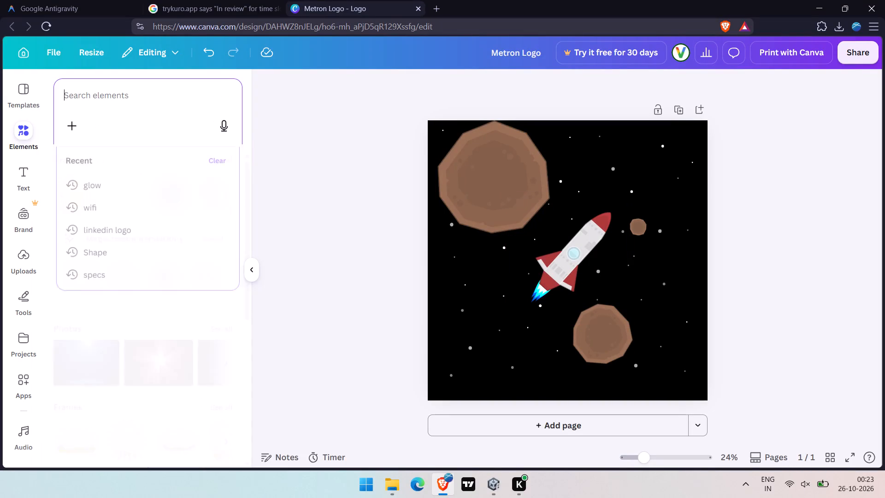
type("circle")
left_click(135, 195)
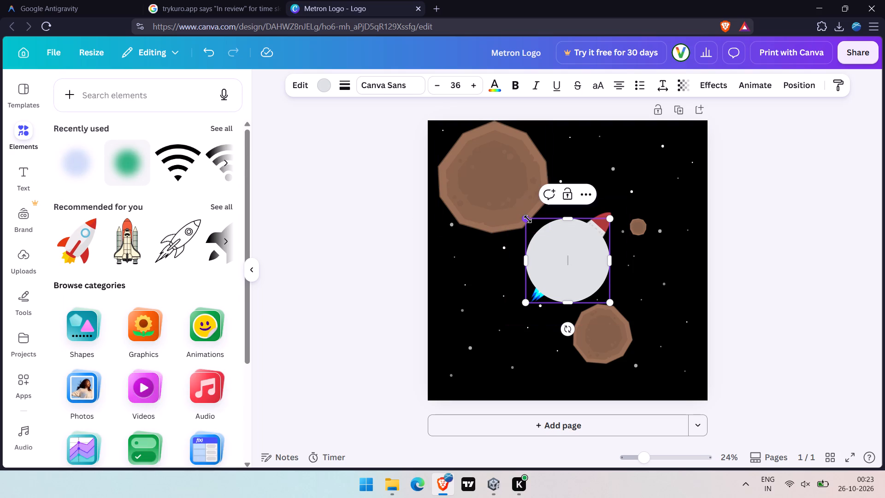
left_click_drag(528, 219, 466, 163)
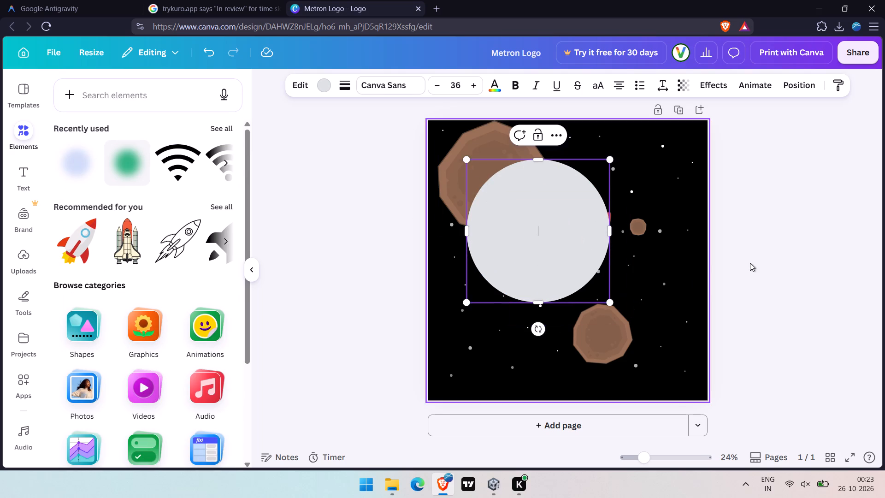
left_click(750, 263)
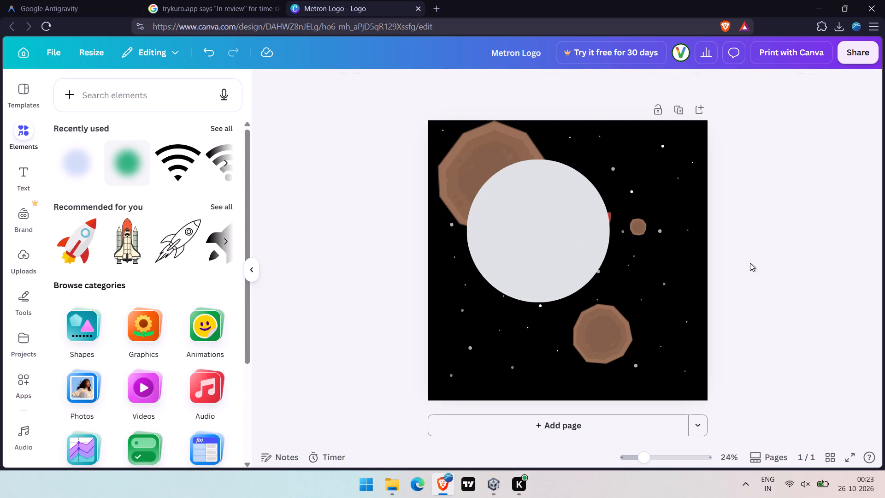
left_click_drag(560, 249, 598, 284)
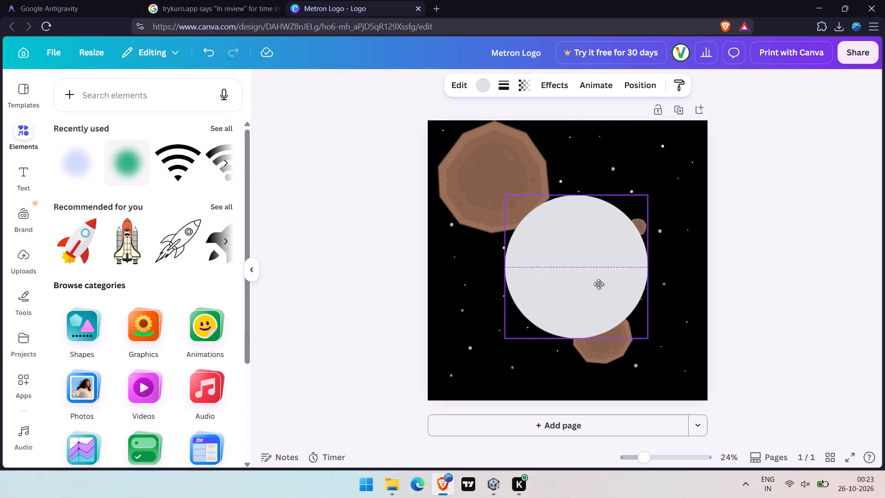
left_click_drag(598, 284, 596, 283)
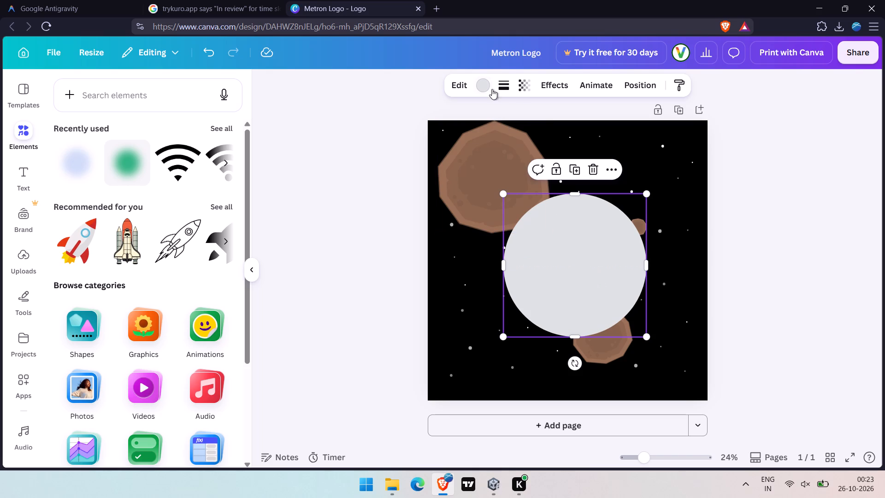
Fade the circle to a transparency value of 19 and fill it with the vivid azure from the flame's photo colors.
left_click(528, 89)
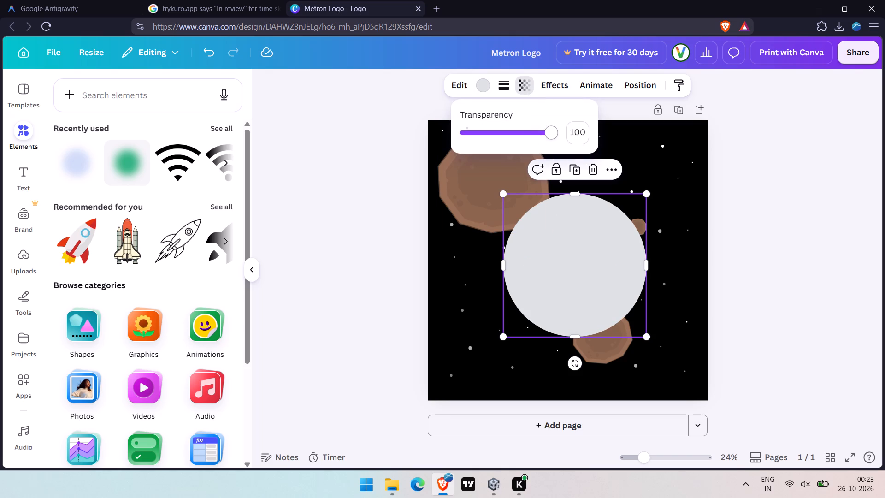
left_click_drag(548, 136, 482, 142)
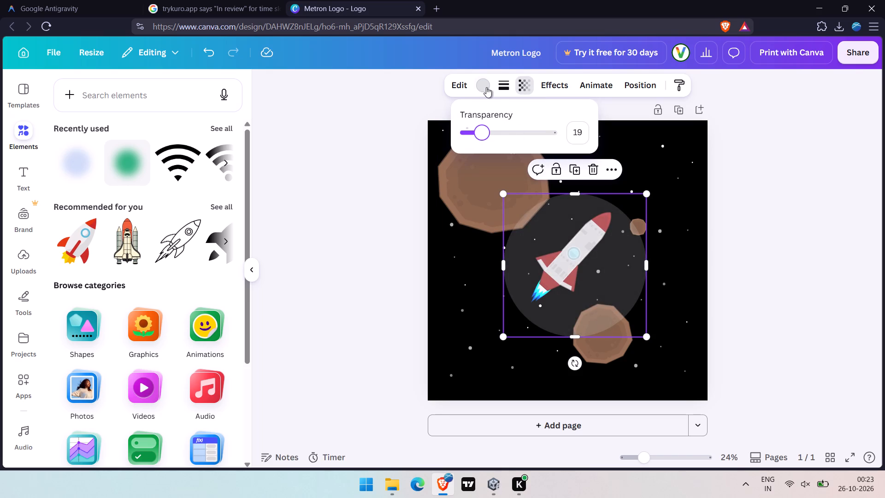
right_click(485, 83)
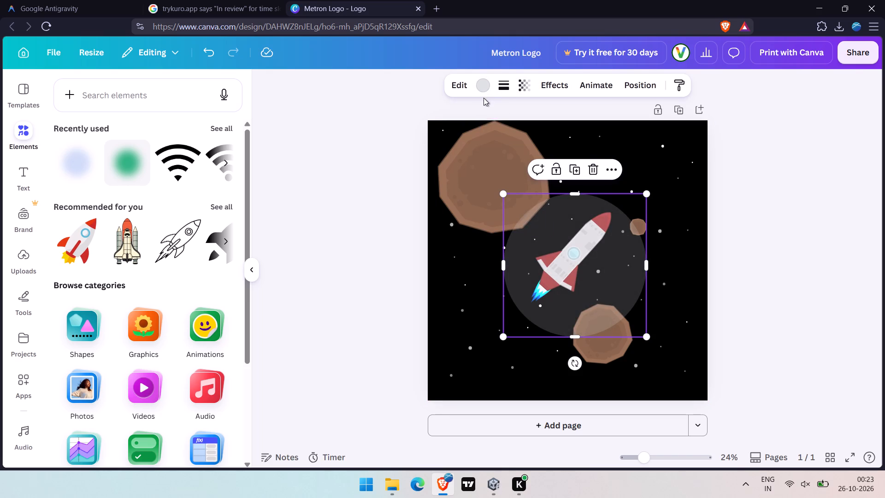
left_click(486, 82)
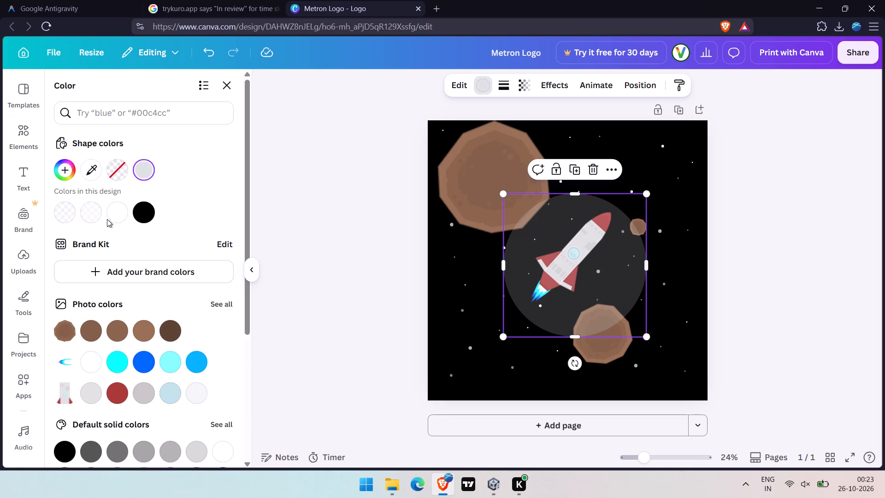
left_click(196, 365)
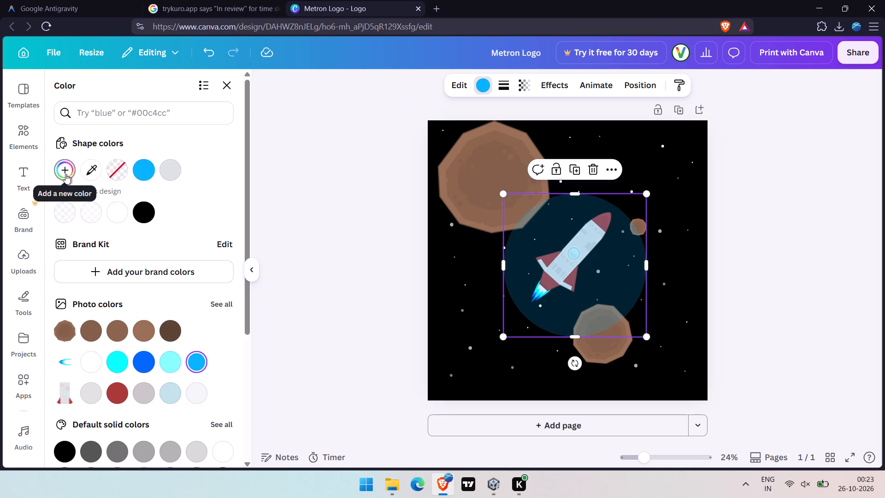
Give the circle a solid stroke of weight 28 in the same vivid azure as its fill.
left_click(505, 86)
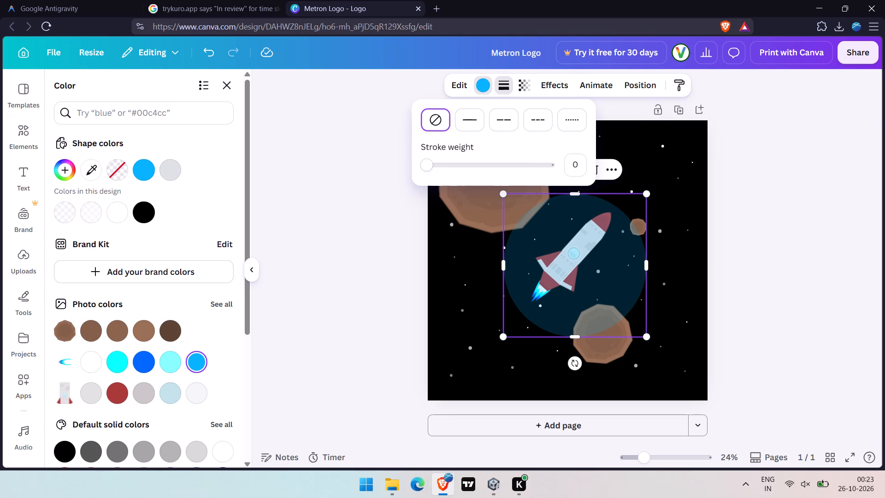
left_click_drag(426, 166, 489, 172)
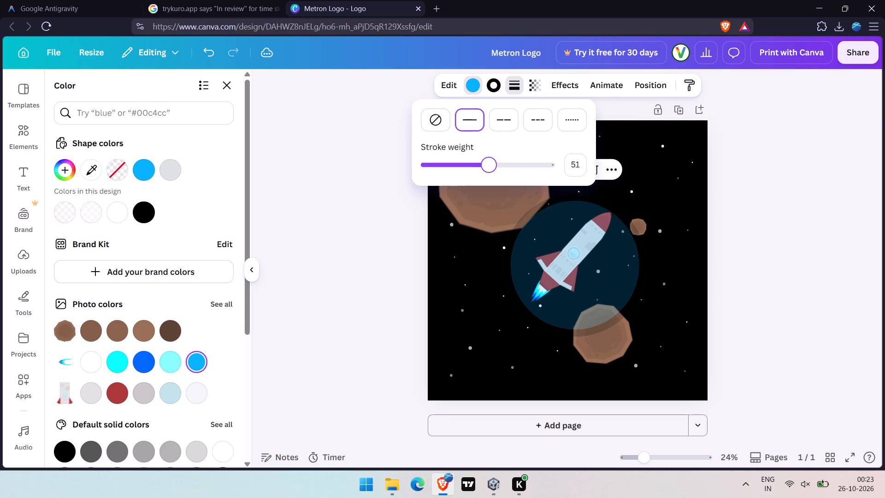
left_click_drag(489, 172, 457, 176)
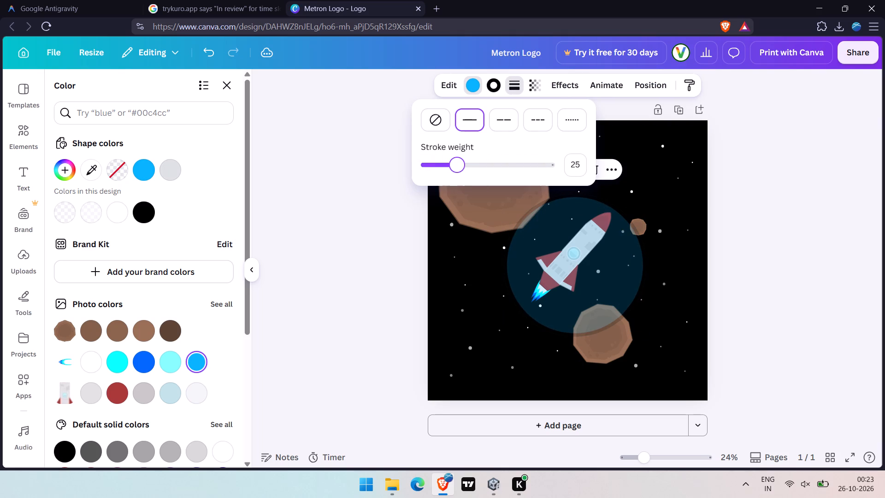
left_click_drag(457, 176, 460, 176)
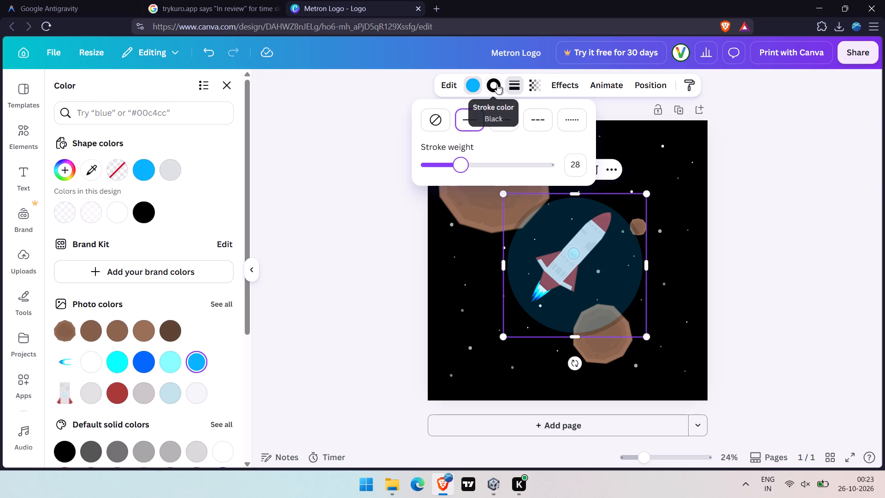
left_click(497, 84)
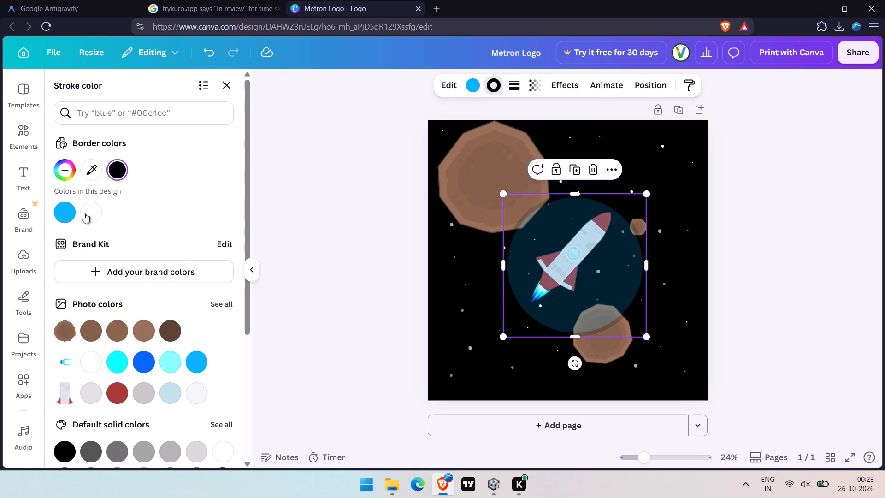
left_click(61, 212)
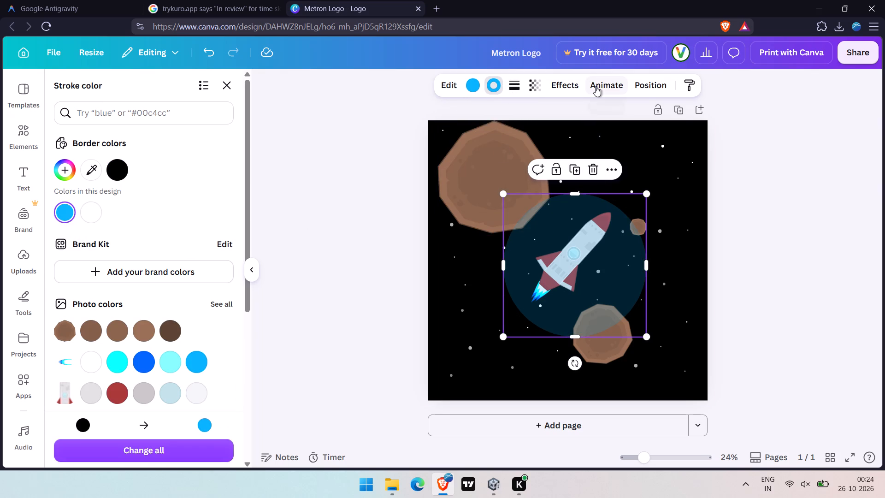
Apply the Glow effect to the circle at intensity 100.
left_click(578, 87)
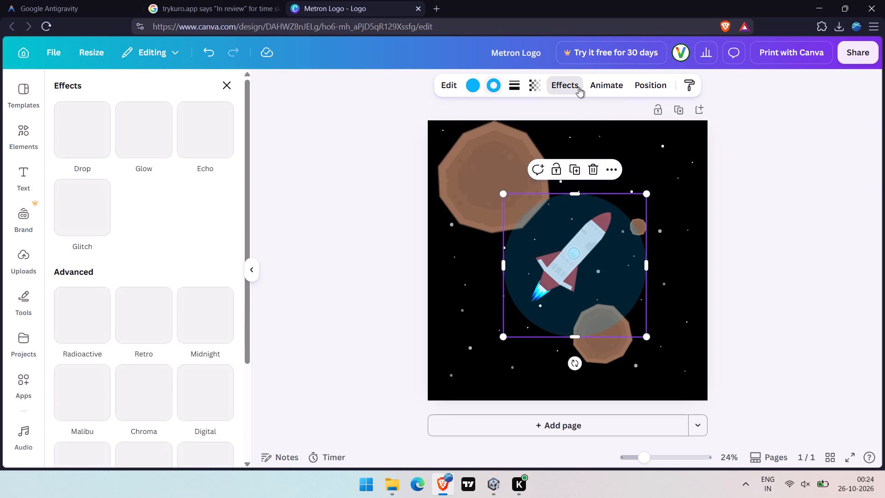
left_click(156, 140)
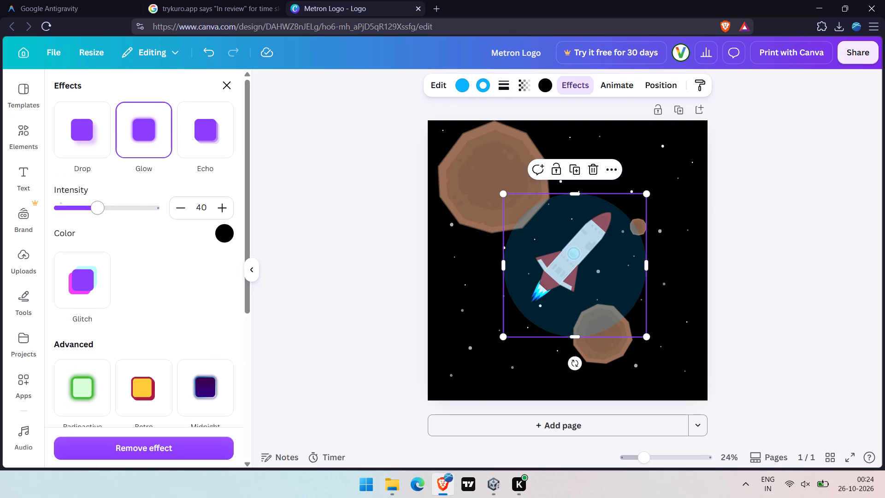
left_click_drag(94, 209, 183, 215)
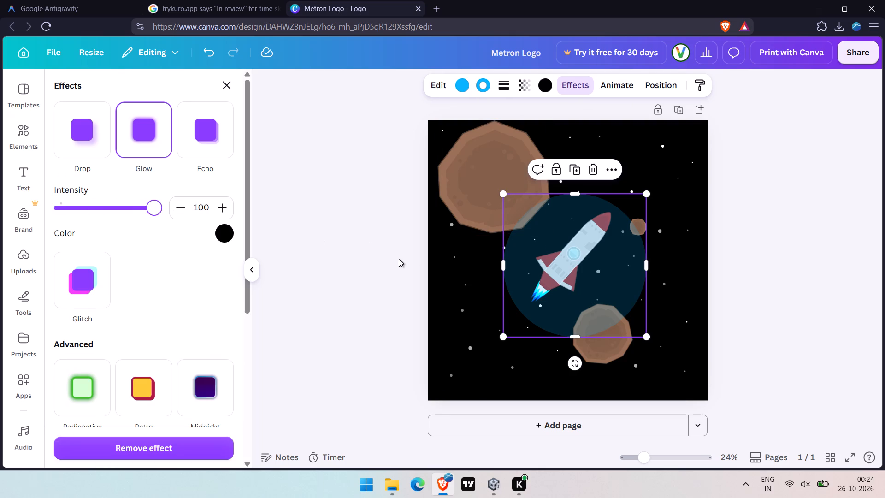
Set the circle's transparency value to 100 so it is fully opaque.
left_click(520, 87)
left_click_drag(484, 135, 625, 141)
Remove the stroke from the blue circle.
left_click(477, 84)
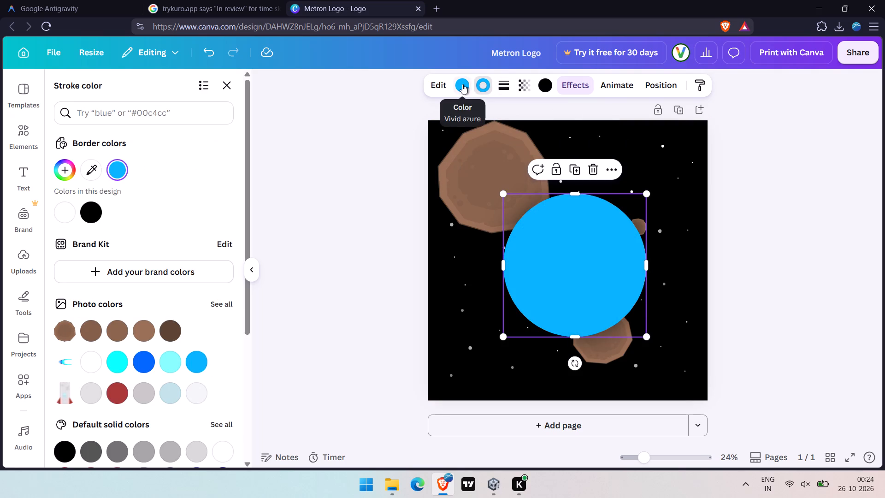
left_click_drag(462, 84, 452, 77)
left_click(452, 77)
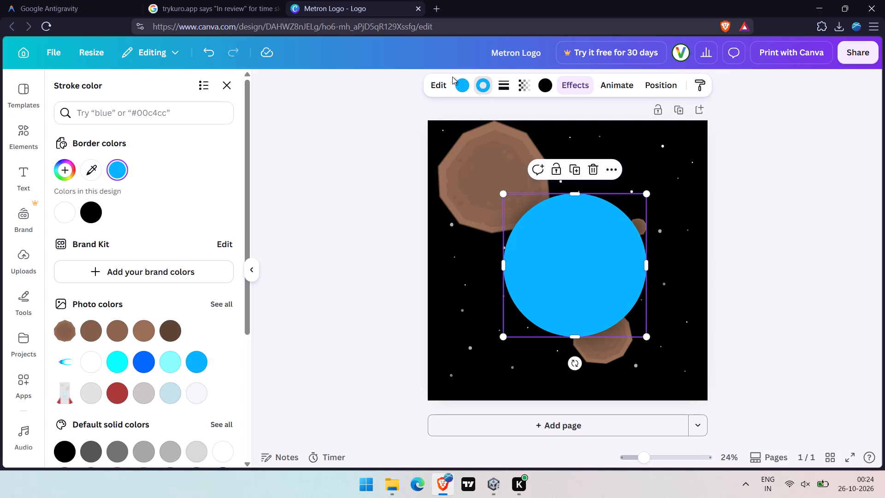
left_click(464, 86)
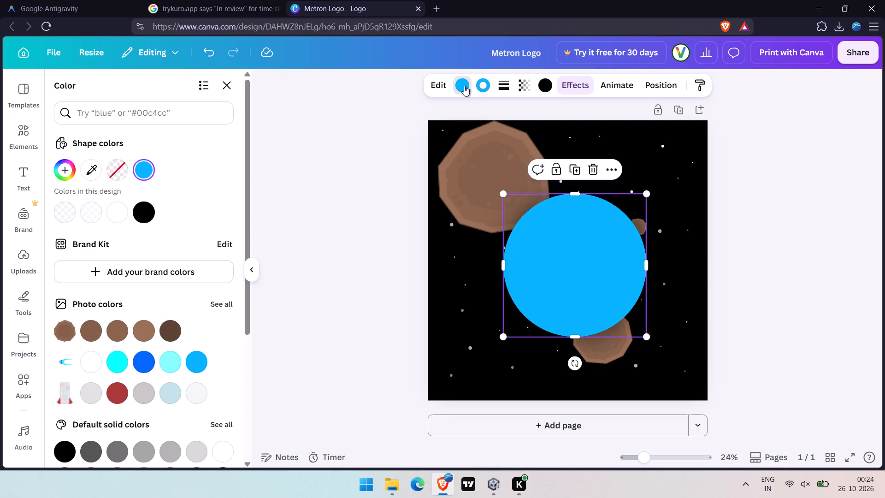
left_click(464, 86)
left_click(504, 87)
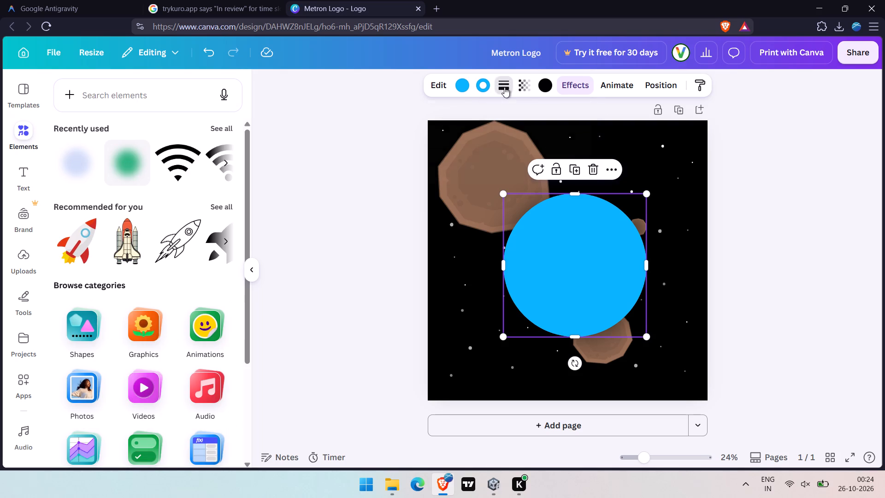
left_click(463, 167)
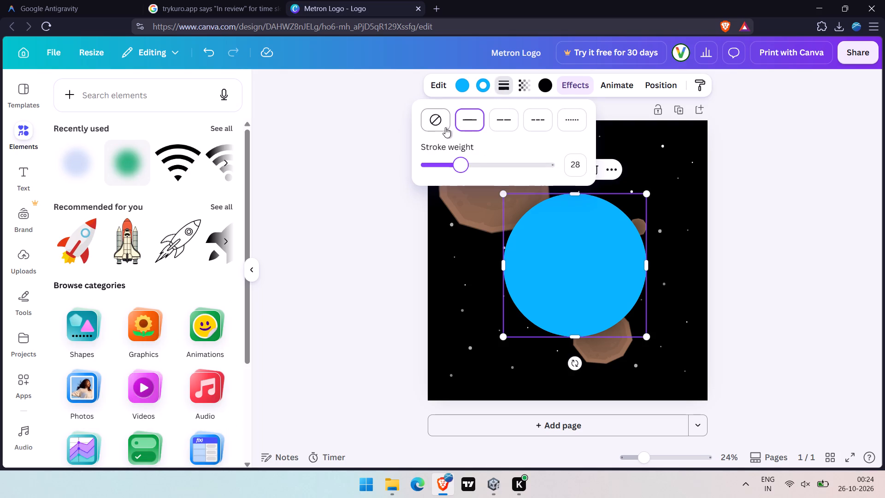
left_click(443, 124)
left_click(367, 190)
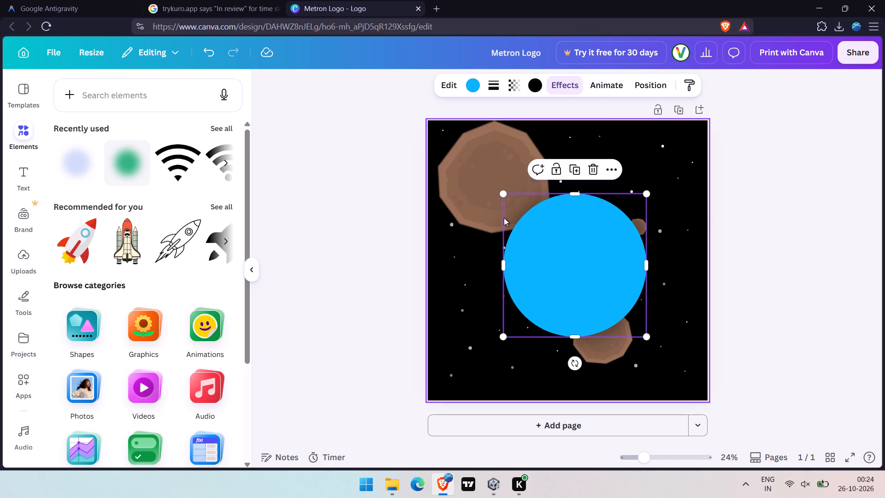
Apply the Aura effect to the circle and set its glow intensity to 100.
left_click(555, 87)
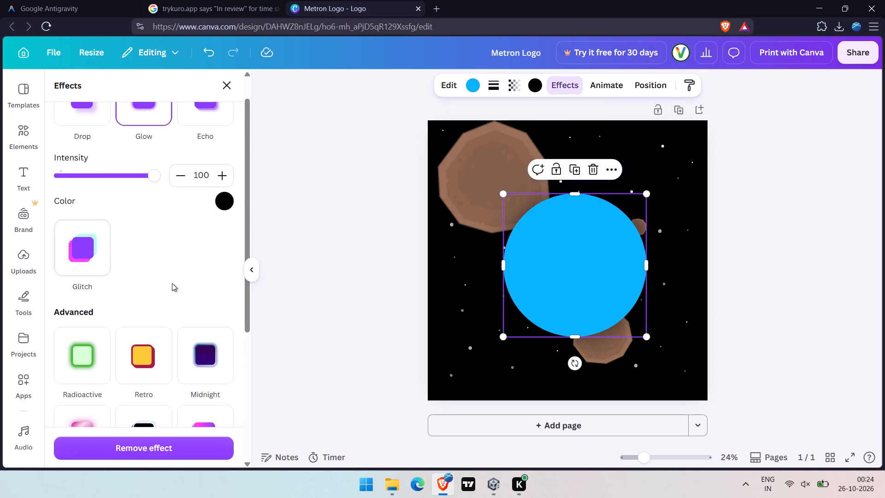
left_click(101, 305)
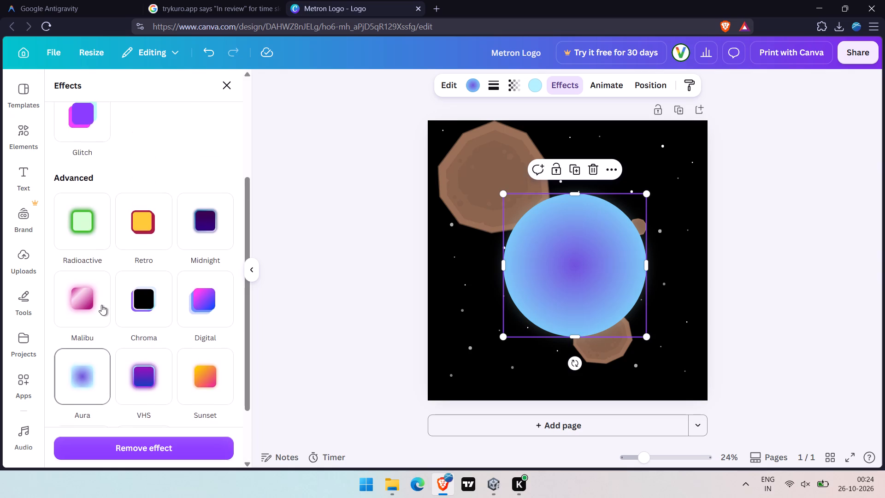
left_click_drag(96, 212, 218, 214)
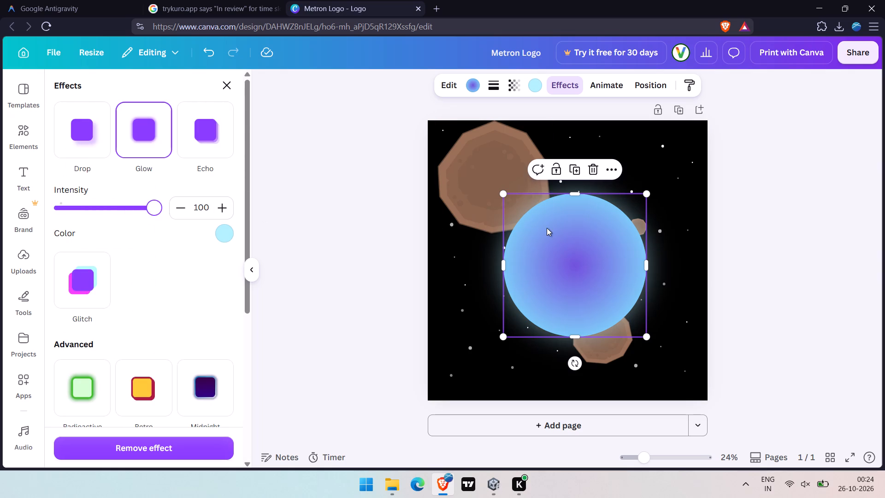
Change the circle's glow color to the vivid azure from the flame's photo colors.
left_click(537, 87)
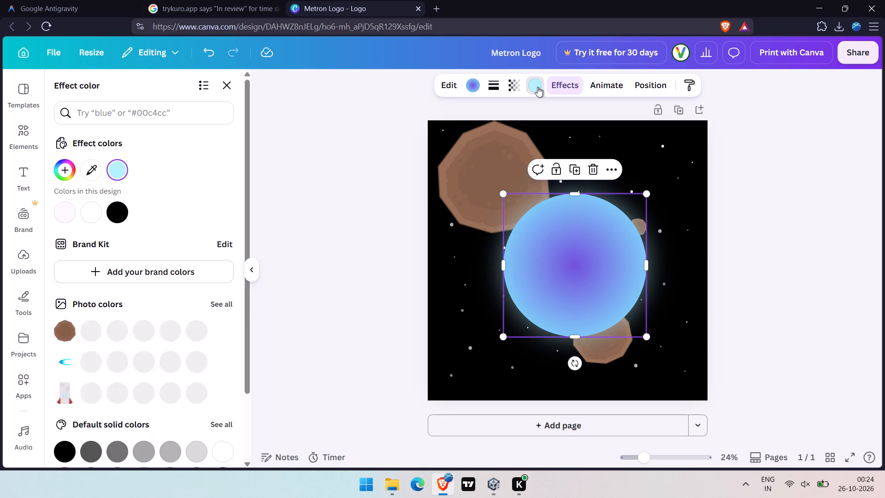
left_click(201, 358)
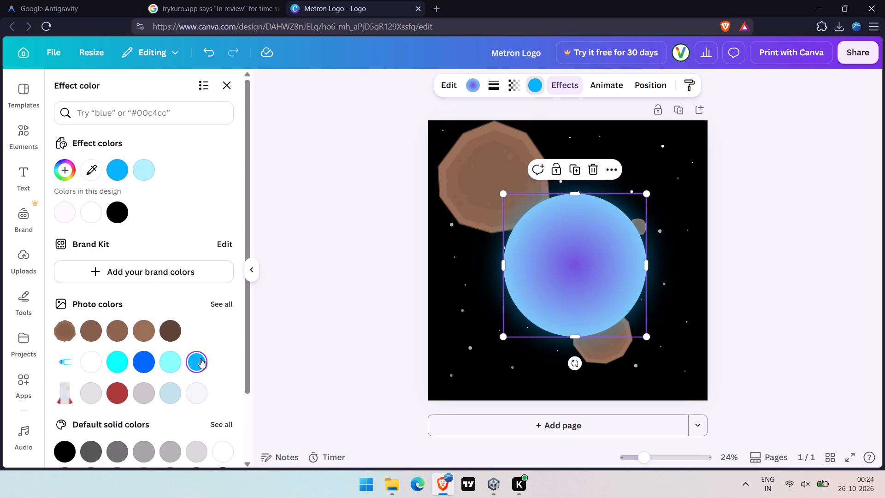
Set both the circle's fill and its glow color to black.
left_click(477, 87)
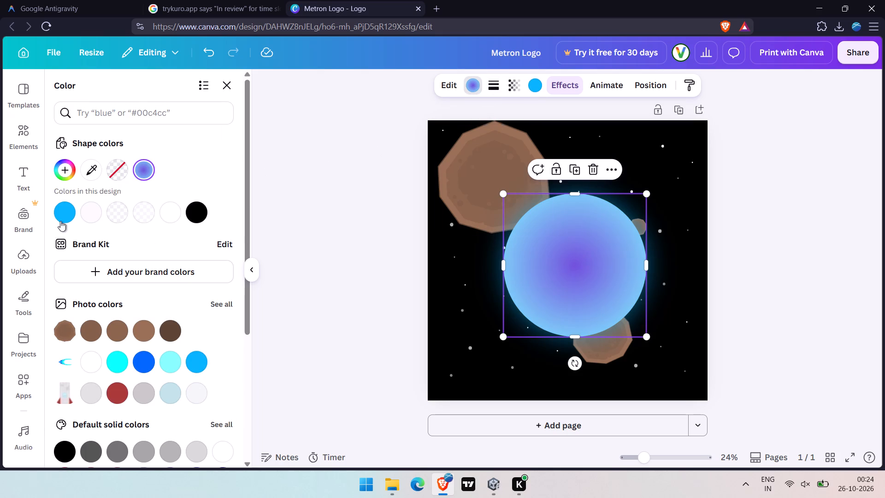
left_click(195, 213)
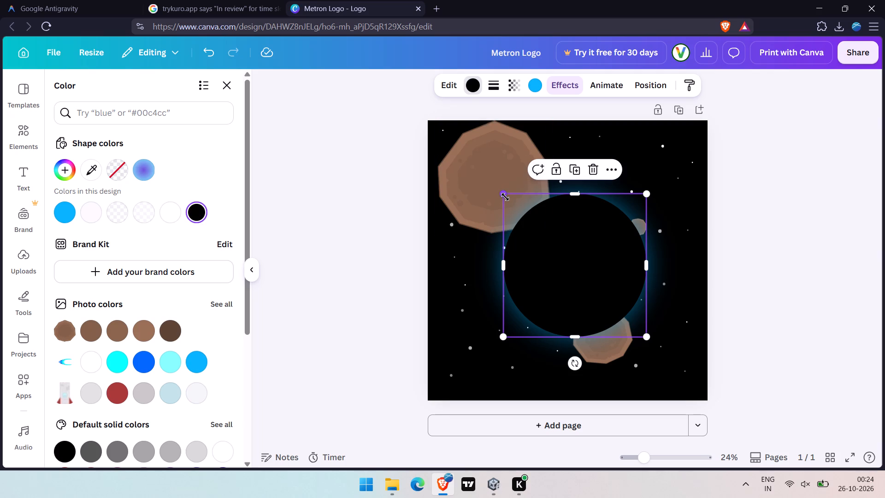
left_click(532, 89)
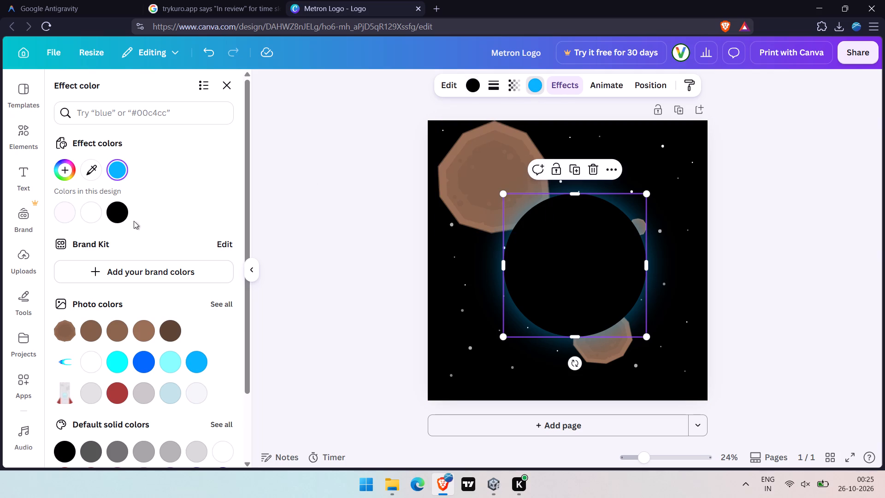
left_click(117, 214)
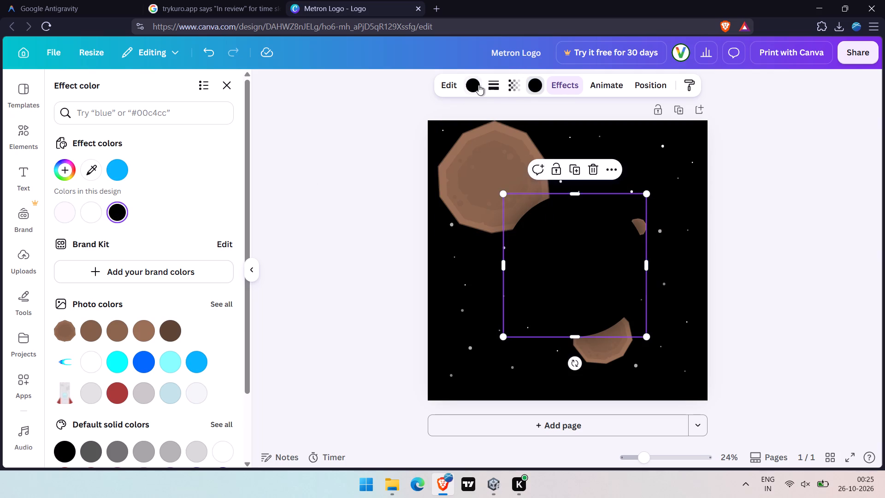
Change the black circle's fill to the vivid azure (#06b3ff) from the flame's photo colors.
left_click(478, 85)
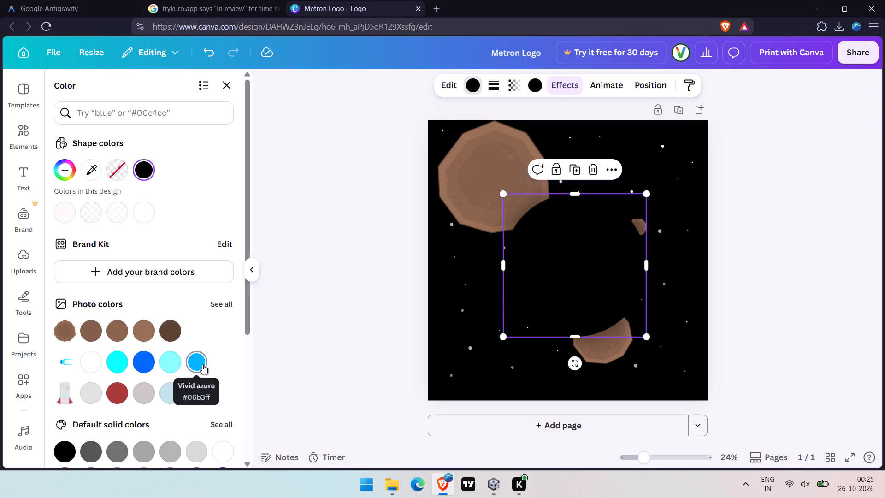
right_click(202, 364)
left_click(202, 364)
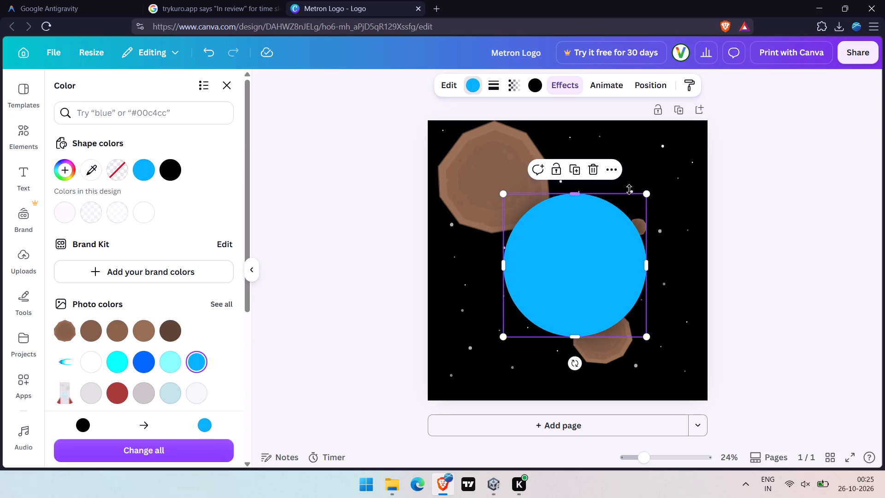
Delete the circle covering the rocket.
key("Delete")
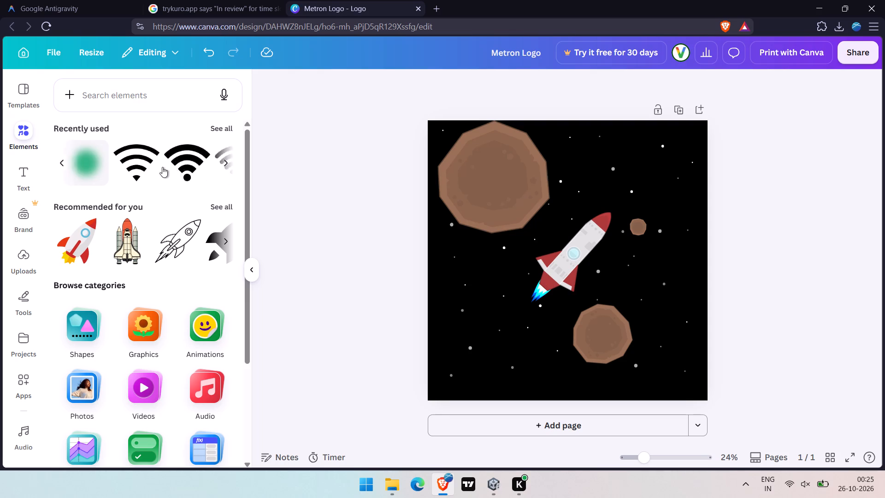
Search the graphics elements for "glow".
left_click(140, 326)
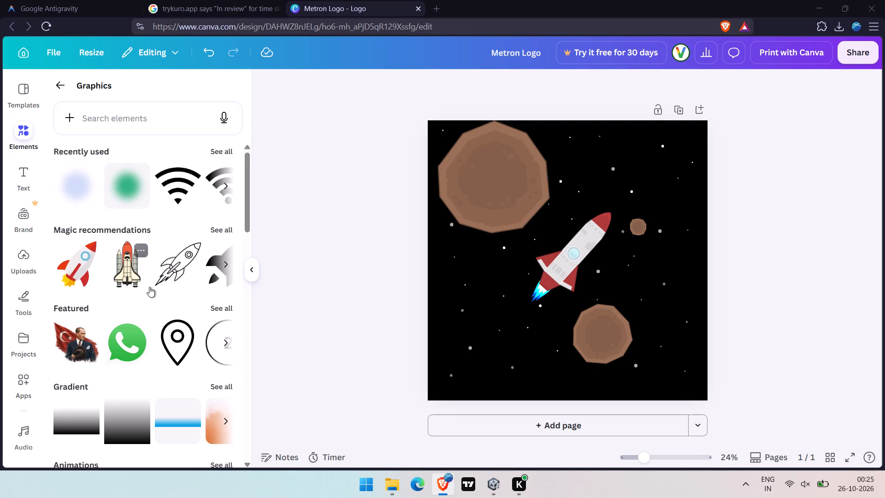
left_click(324, 136)
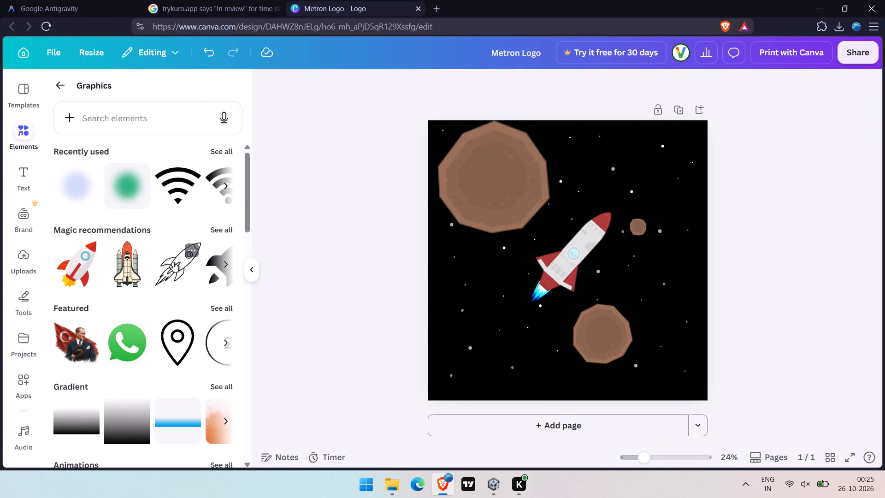
scroll(153, 274, "left", 4)
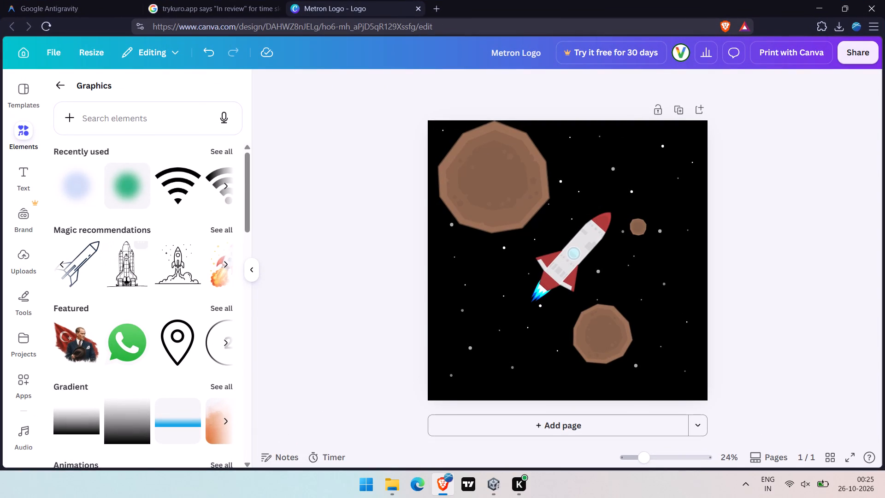
left_click(177, 125)
type("glow")
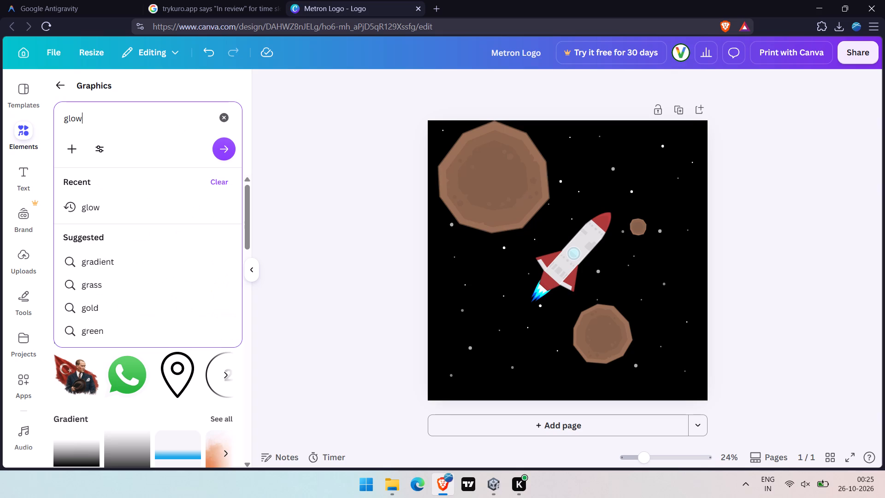
key("Return")
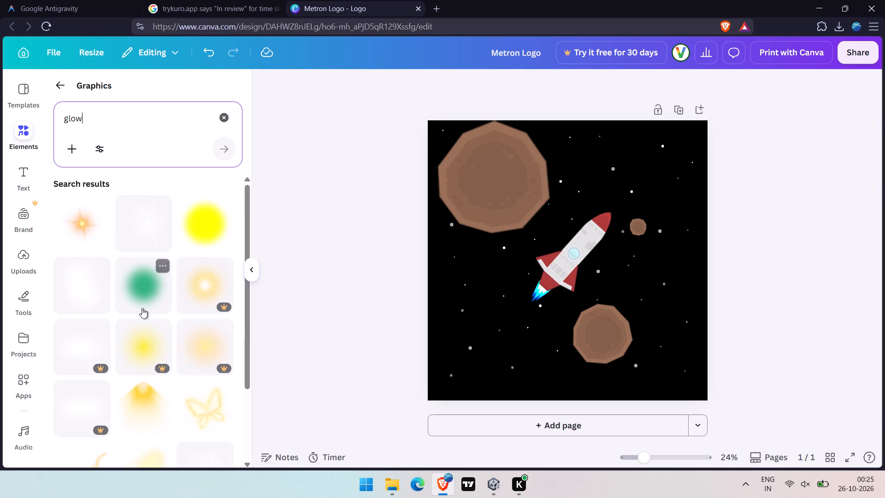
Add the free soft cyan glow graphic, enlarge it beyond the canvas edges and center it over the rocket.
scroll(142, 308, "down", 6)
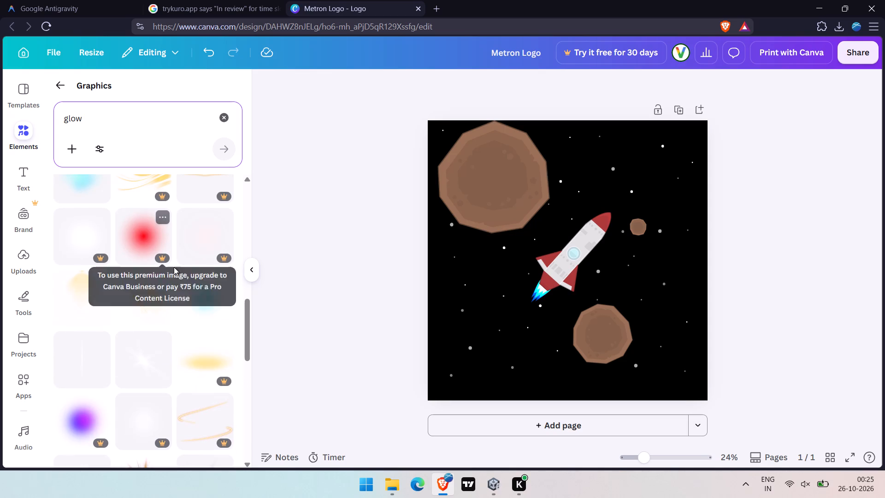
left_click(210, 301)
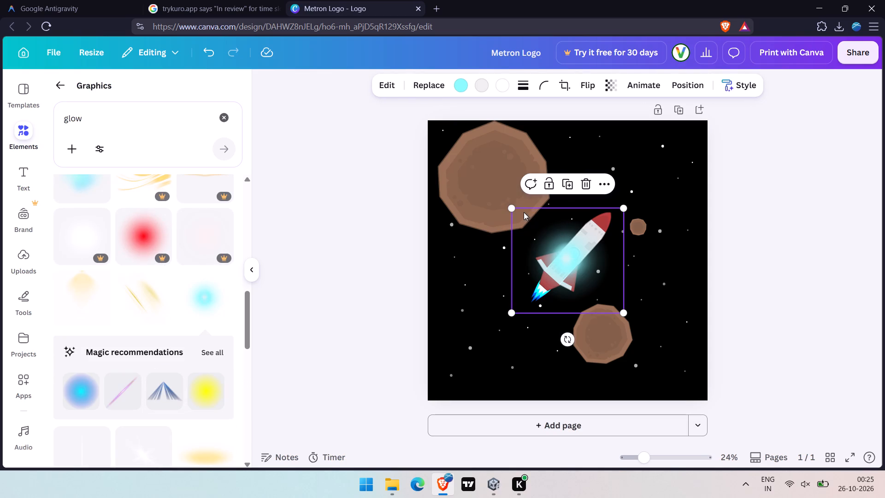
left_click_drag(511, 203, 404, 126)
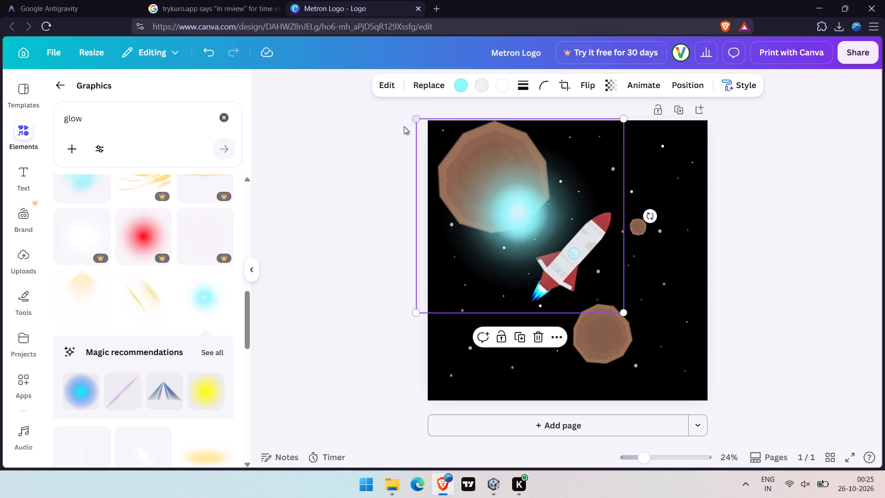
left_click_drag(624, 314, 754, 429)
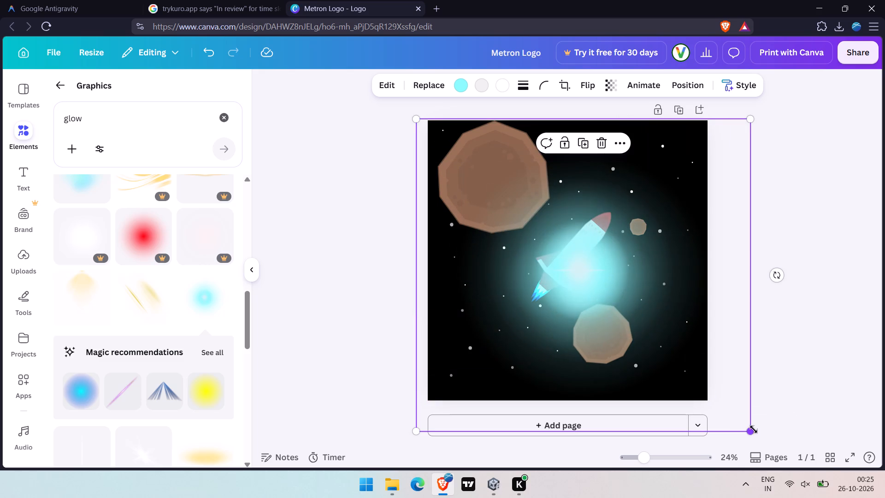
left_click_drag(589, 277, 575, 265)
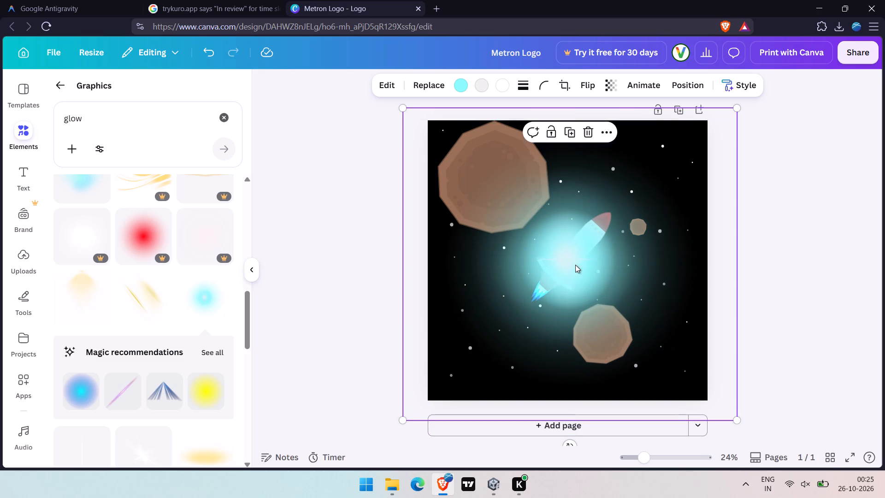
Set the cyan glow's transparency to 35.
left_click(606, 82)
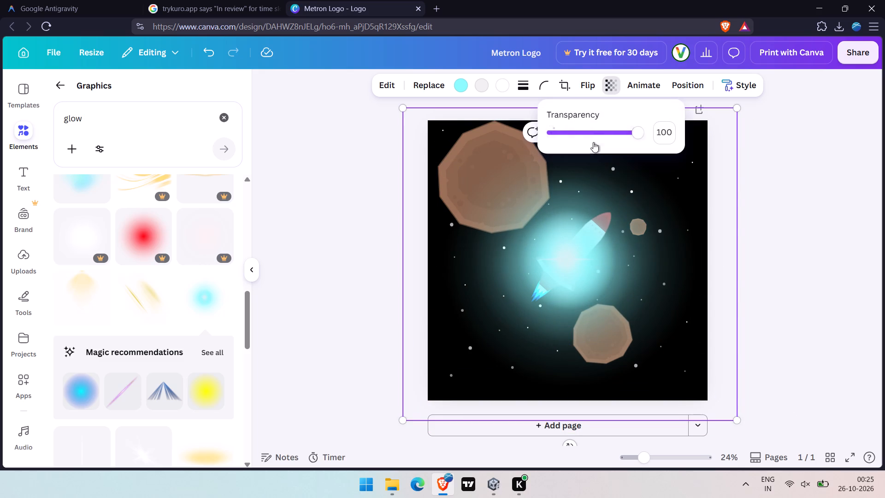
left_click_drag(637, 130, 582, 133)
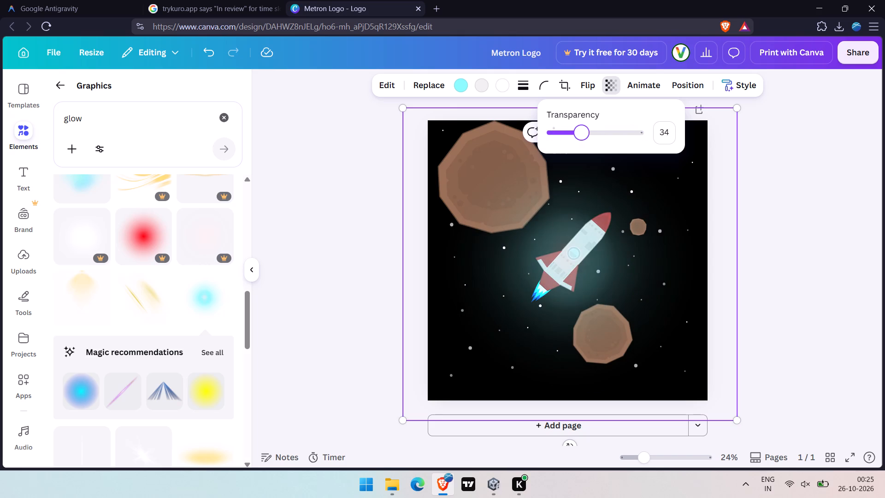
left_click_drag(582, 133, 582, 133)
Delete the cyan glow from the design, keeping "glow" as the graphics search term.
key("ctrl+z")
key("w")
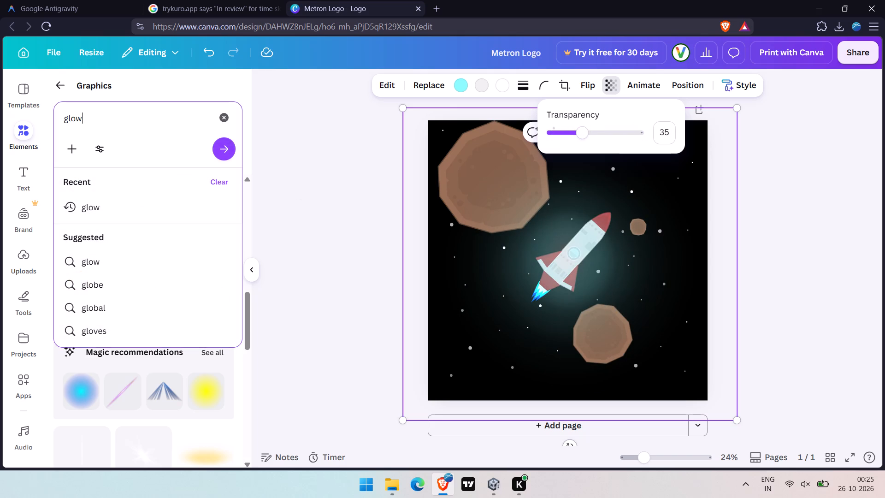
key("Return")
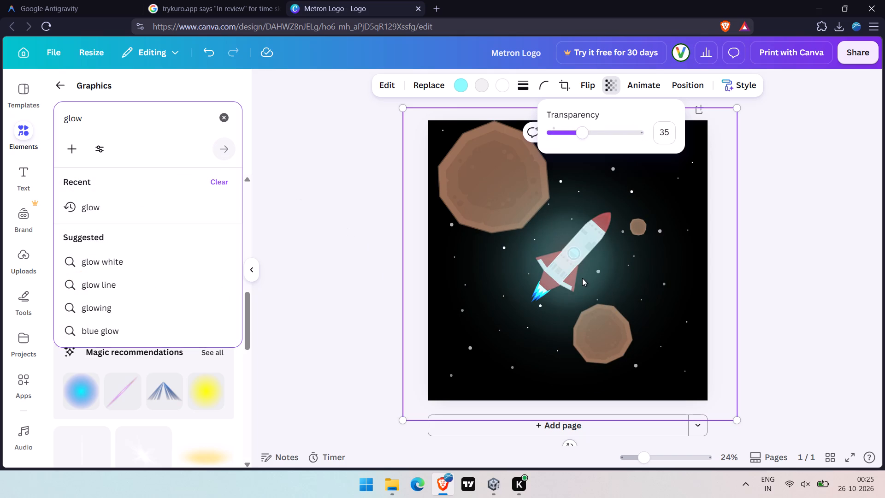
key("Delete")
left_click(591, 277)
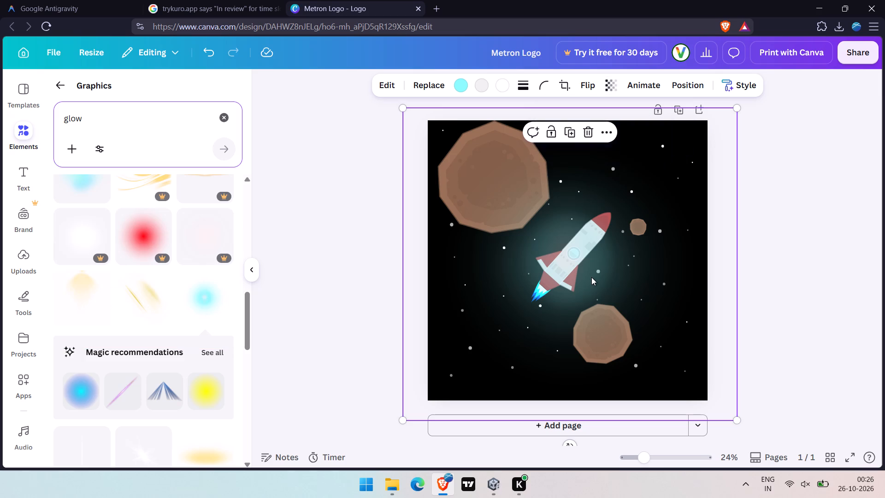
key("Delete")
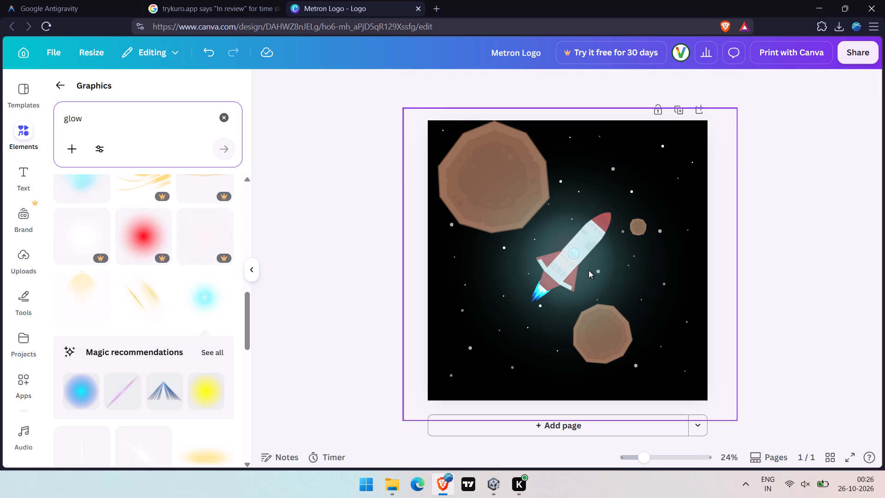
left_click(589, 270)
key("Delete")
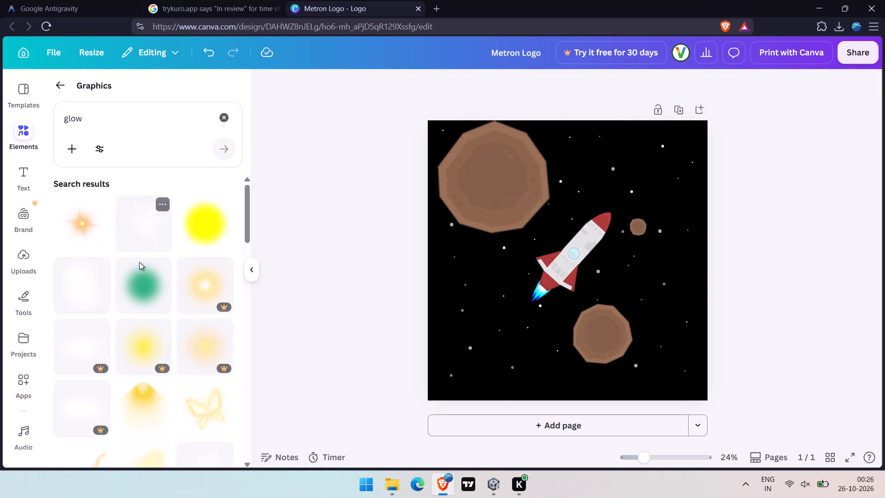
Add the blurred green circle glow and recolor it to the vivid azure from the flame's photo colors.
left_click(143, 282)
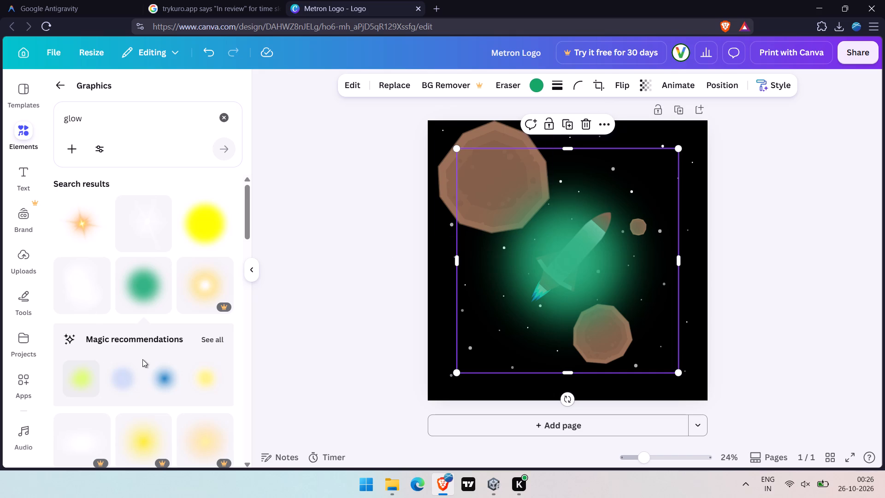
left_click(535, 90)
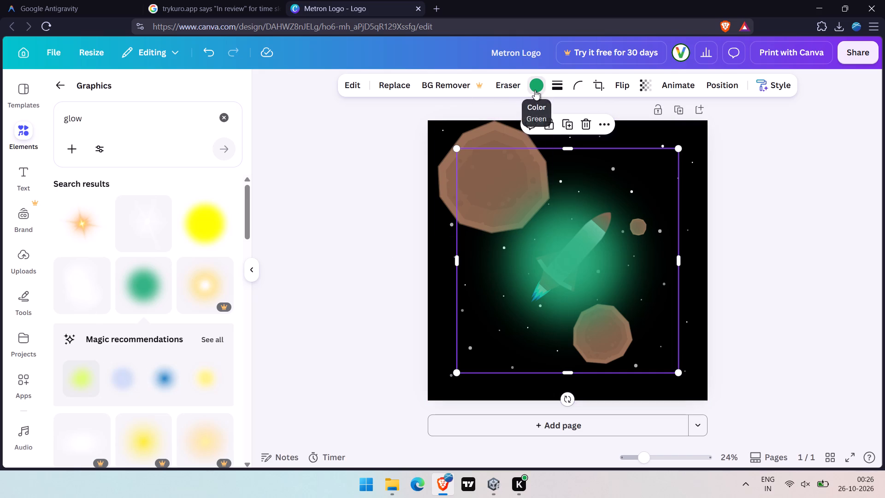
left_click(195, 320)
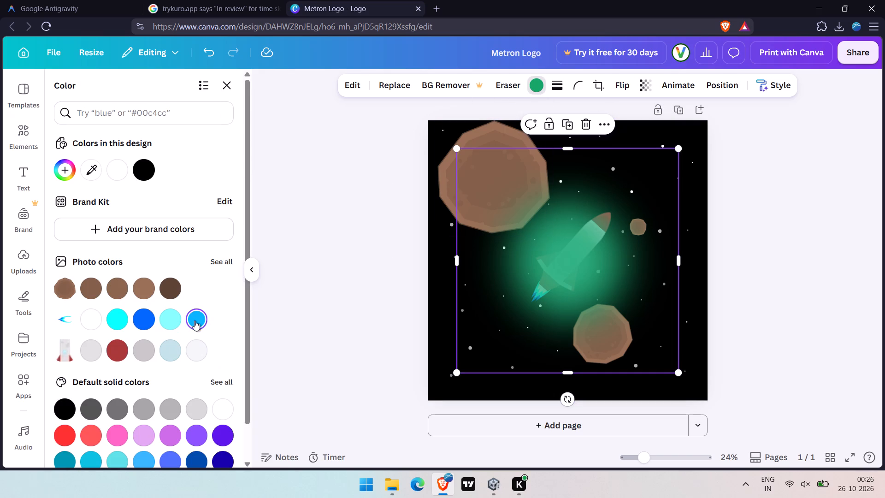
Set the azure glow's transparency to 36.
left_click(638, 89)
left_click(676, 135)
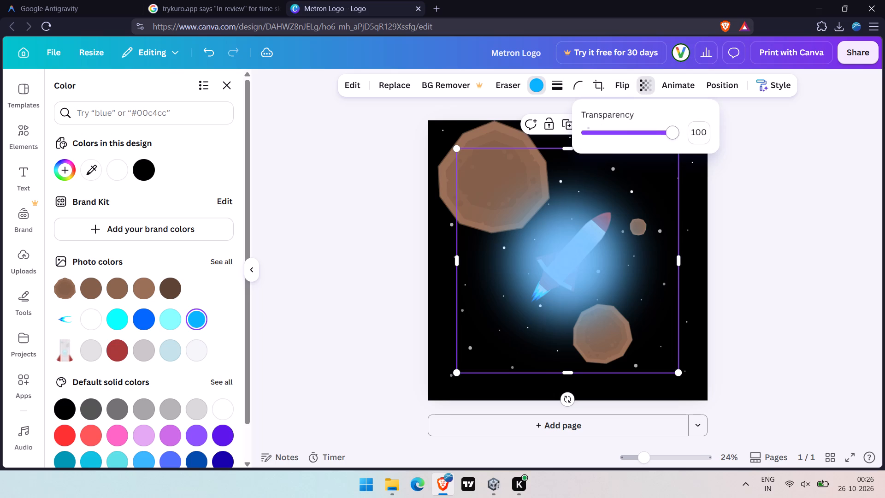
left_click_drag(674, 137, 632, 136)
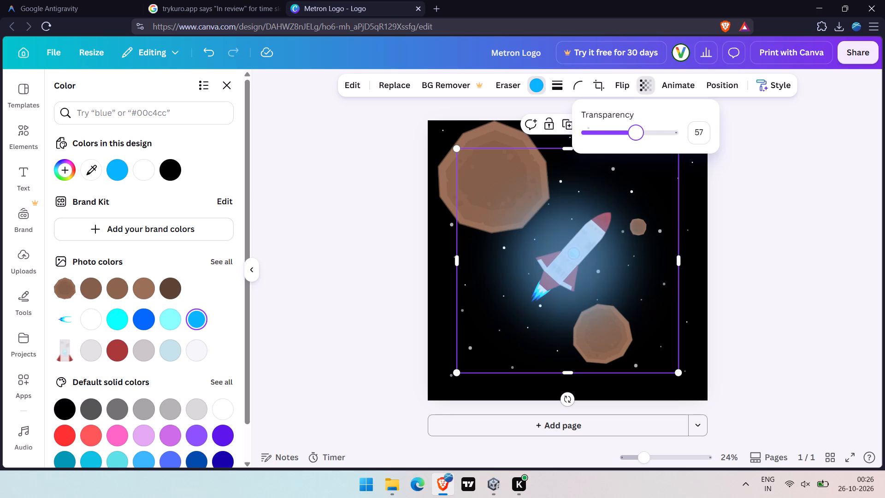
left_click_drag(632, 136, 617, 137)
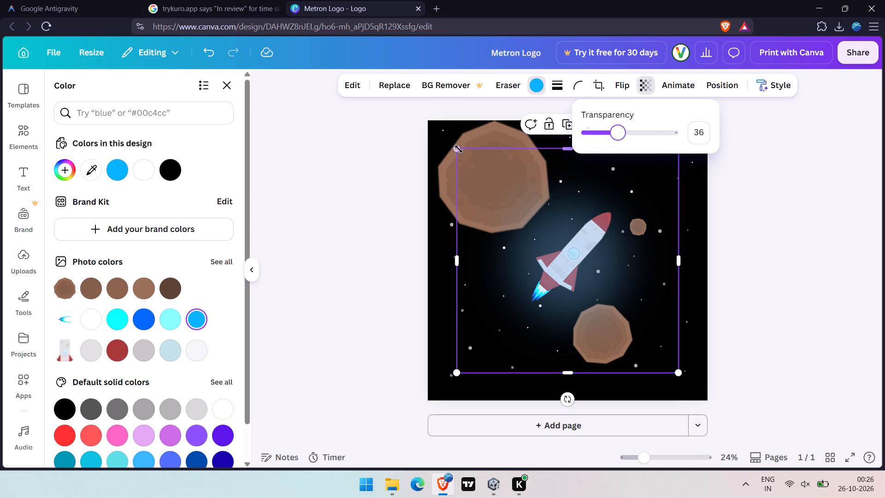
Enlarge the azure glow from its corners and sides until it spans the whole canvas.
left_click_drag(456, 149, 426, 122)
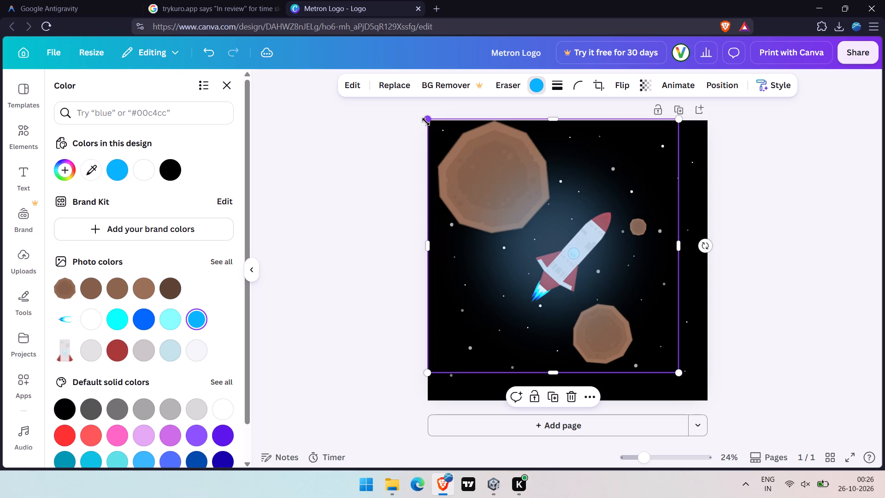
left_click(430, 121)
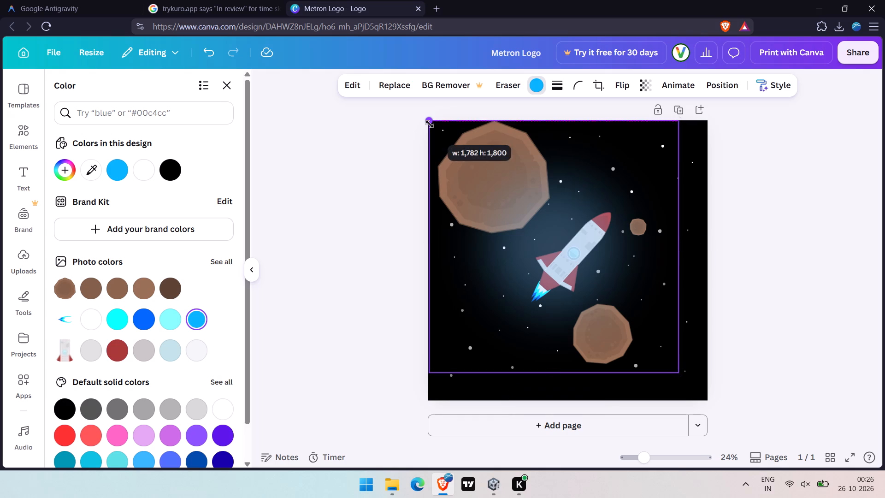
left_click_drag(682, 374, 702, 390)
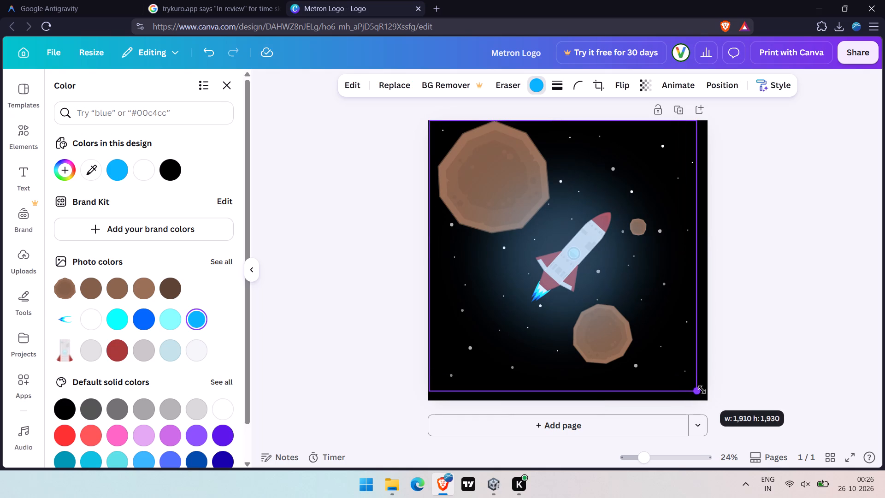
left_click_drag(702, 390, 716, 397)
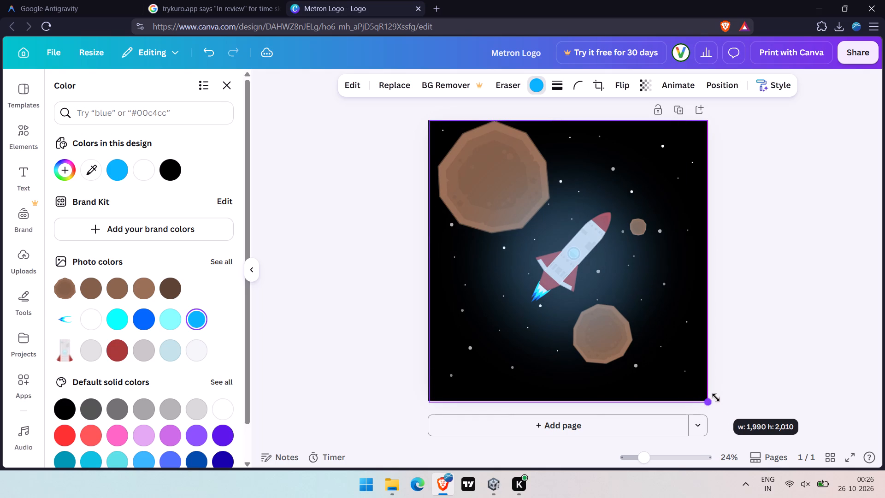
left_click_drag(716, 397, 716, 393)
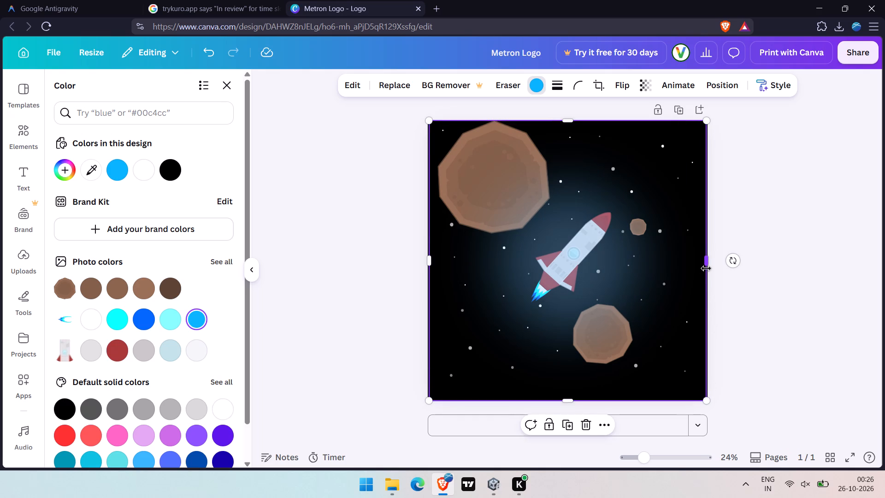
left_click(706, 268)
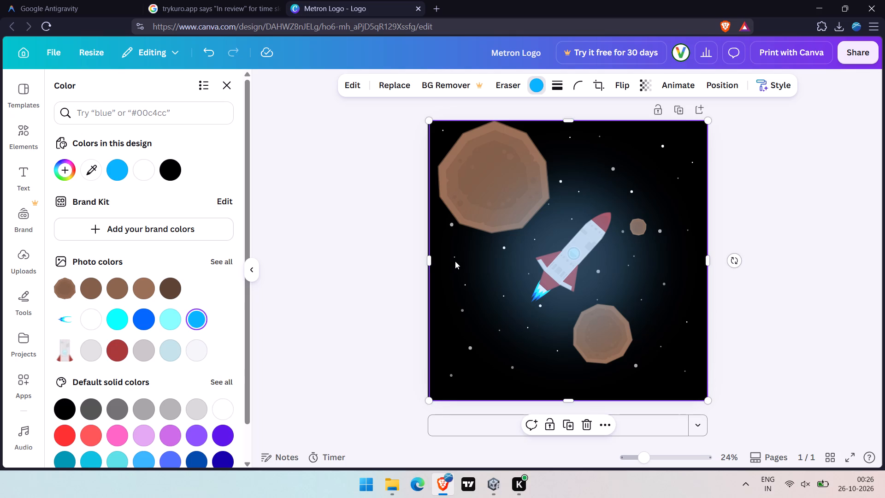
left_click(428, 261)
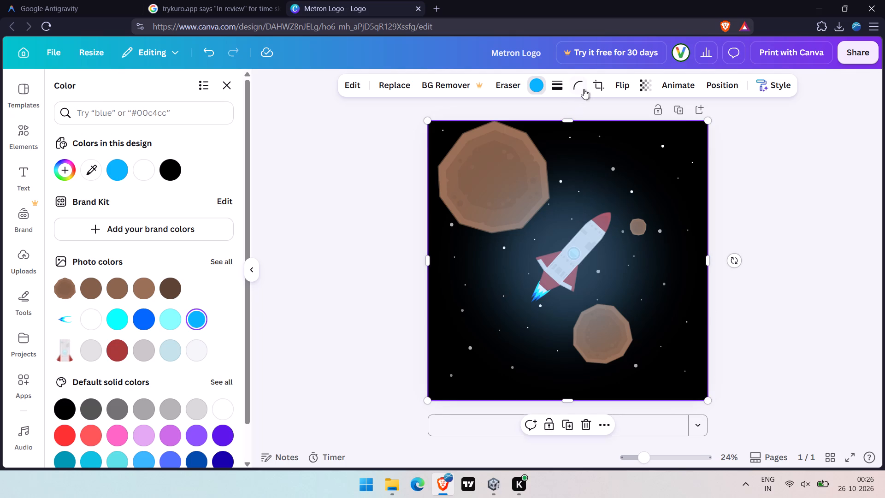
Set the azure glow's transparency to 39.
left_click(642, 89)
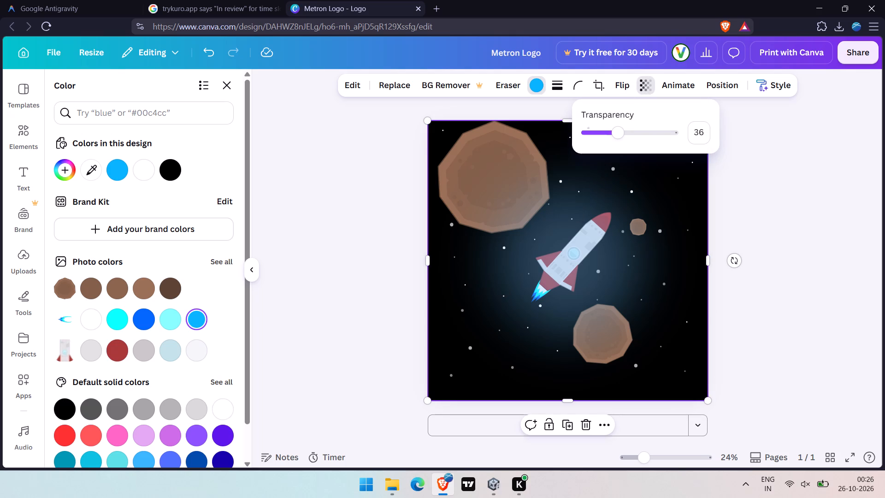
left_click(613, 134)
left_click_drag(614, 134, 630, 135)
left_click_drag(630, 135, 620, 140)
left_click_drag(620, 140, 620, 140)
Enlarge the azure glow past the canvas edges to about 2825 px square and center it on the artwork.
left_click_drag(429, 121, 353, 67)
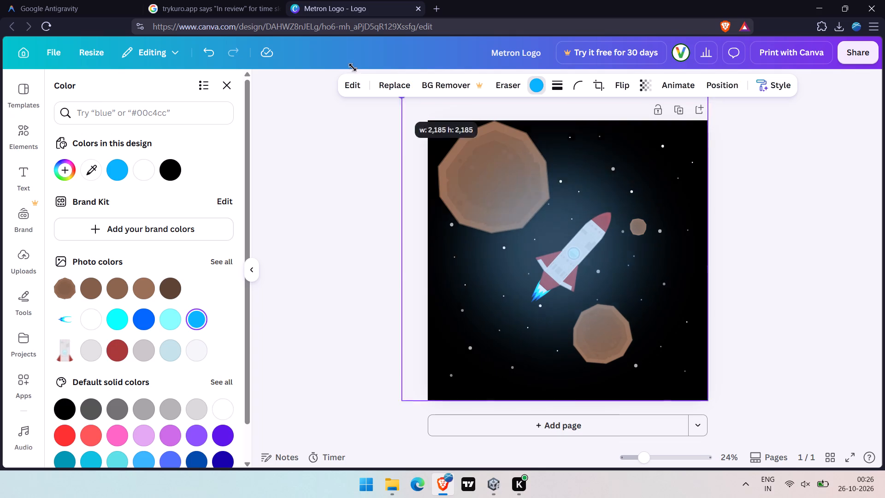
left_click_drag(353, 67, 338, 57)
left_click_drag(706, 401, 747, 437)
left_click_drag(571, 270, 591, 286)
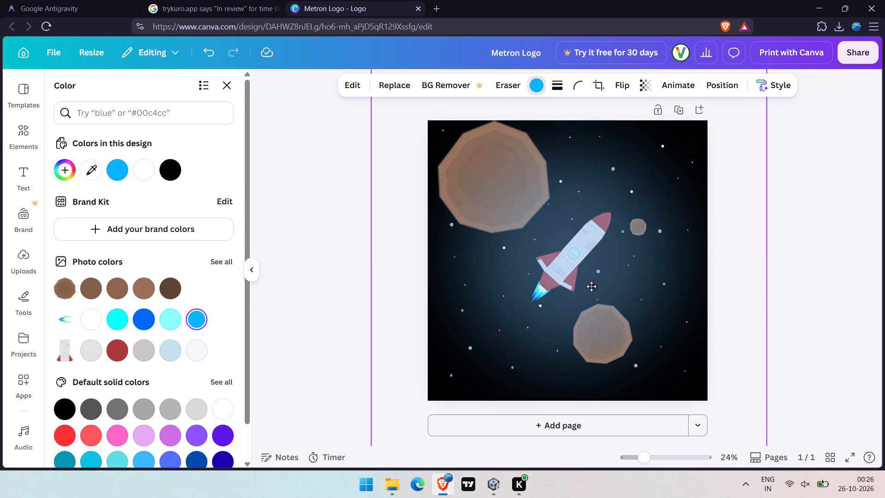
left_click_drag(591, 286, 592, 289)
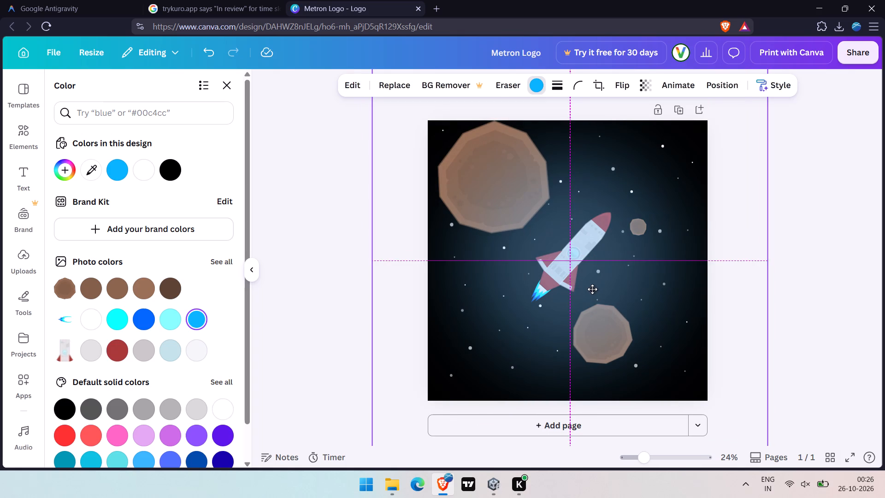
left_click_drag(592, 289, 592, 289)
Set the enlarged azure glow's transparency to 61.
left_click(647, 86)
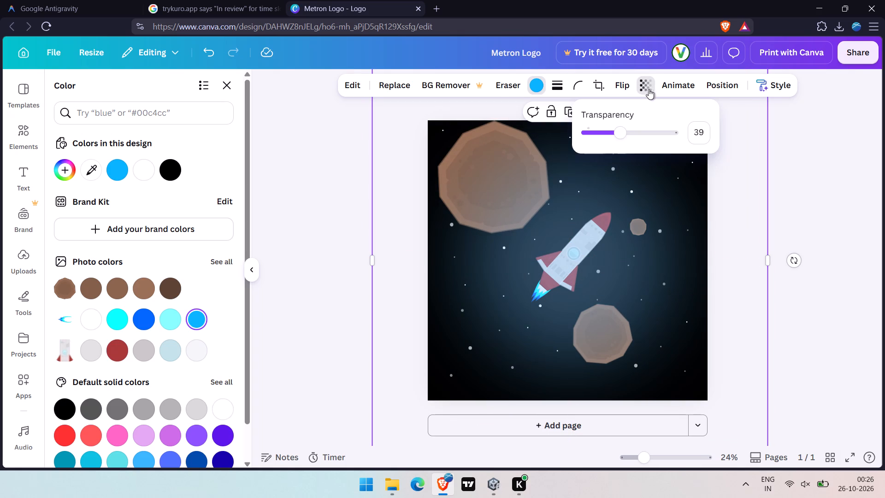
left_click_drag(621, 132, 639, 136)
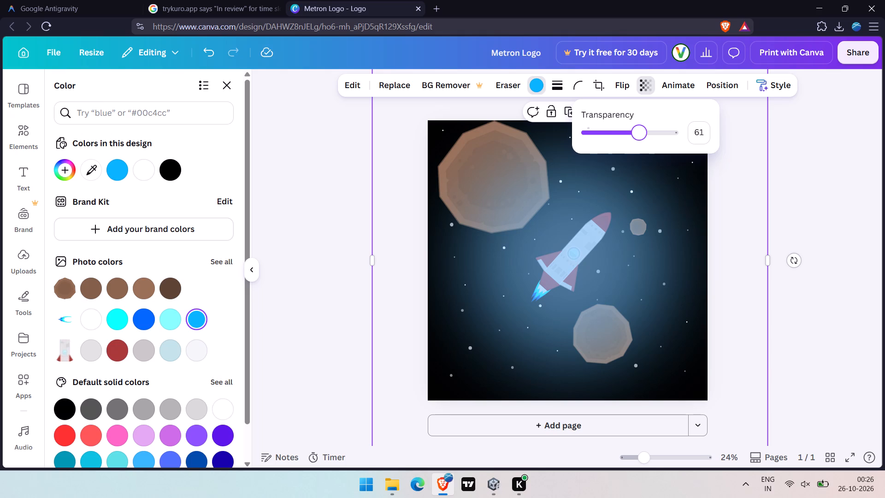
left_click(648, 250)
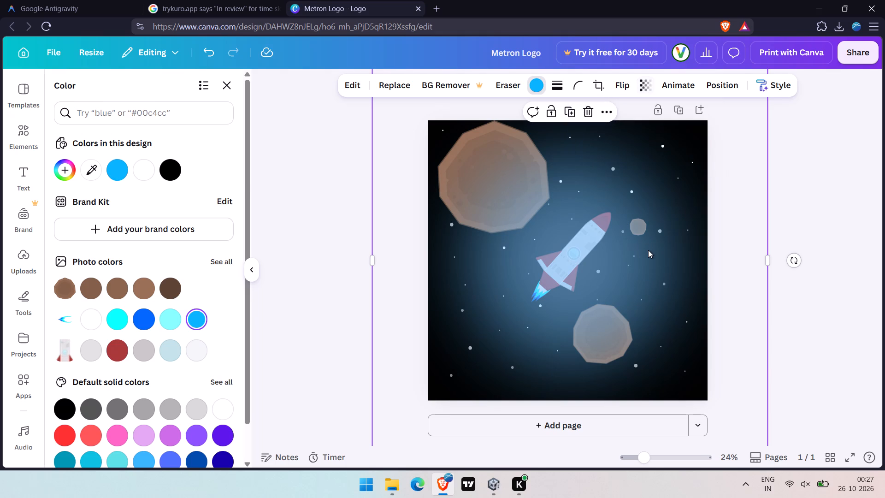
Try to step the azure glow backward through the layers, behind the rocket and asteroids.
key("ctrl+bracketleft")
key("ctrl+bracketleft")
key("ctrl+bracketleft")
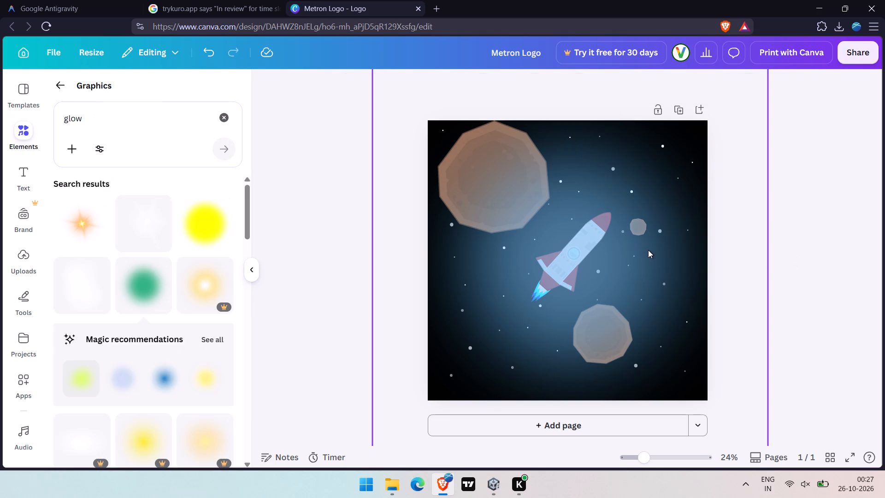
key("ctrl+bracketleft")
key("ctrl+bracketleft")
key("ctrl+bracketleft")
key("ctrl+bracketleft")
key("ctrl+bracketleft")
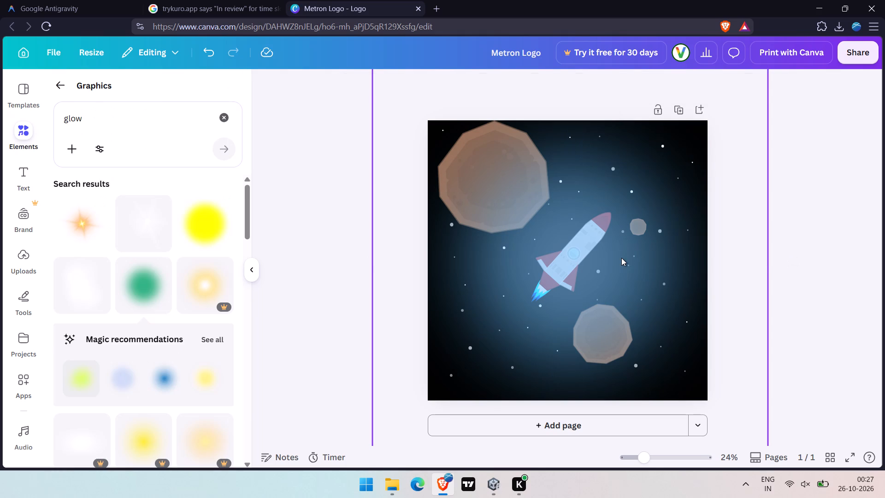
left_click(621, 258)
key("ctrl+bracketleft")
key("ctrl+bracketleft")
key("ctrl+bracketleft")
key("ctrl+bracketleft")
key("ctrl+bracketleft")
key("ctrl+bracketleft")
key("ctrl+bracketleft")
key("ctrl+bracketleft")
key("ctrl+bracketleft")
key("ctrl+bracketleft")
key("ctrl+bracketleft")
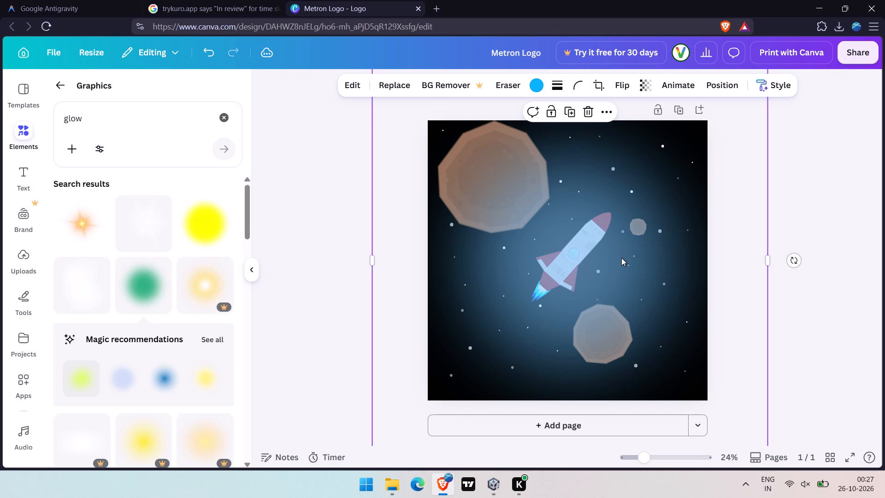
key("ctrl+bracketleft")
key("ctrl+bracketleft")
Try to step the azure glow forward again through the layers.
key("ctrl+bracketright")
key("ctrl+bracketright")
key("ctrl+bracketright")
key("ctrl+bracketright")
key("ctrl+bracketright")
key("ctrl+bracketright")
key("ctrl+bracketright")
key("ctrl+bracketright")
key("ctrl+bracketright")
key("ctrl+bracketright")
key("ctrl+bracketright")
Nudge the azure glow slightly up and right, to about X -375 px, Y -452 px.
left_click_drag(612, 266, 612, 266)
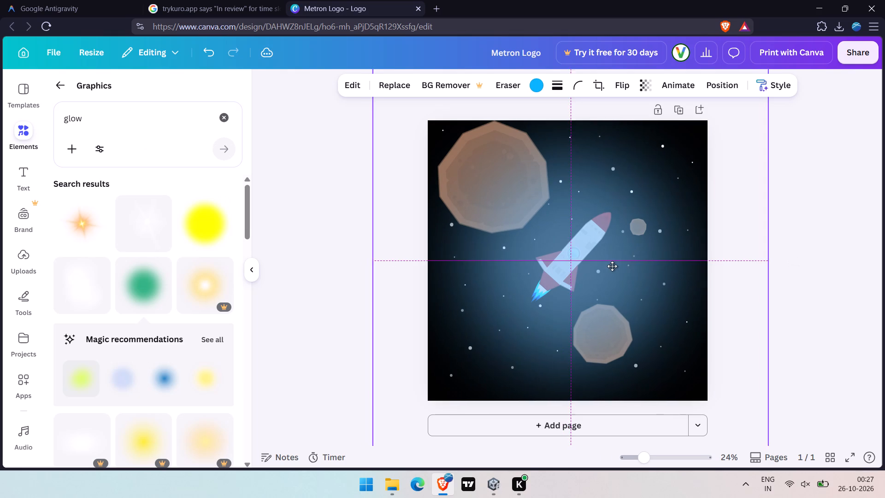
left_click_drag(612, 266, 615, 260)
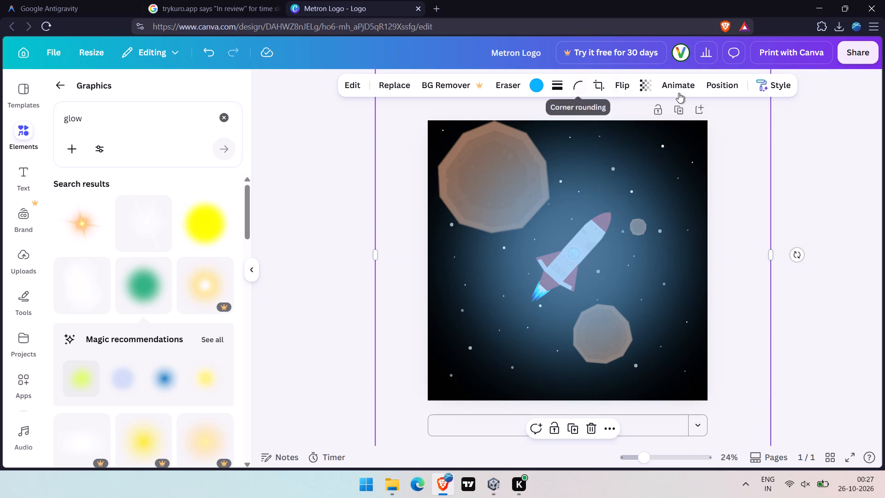
Send the azure glow to the back, try it two layers forward, and return it to the back behind the rocket and asteroids.
left_click(704, 86)
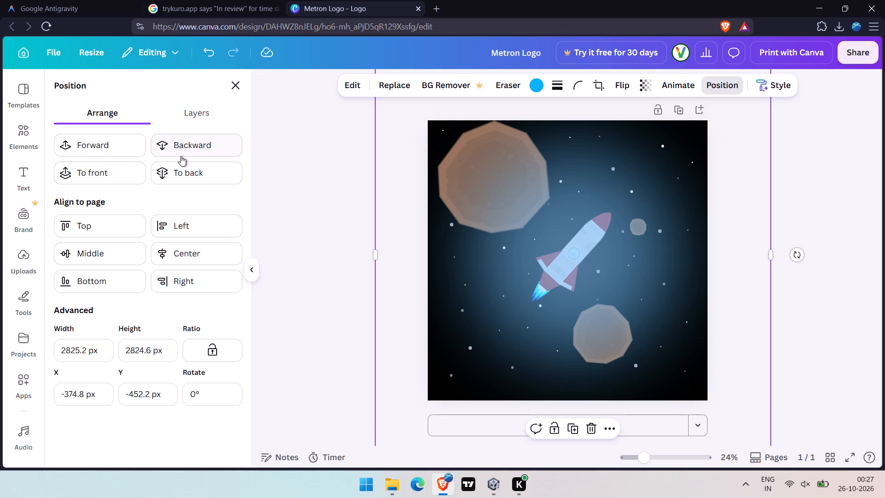
left_click(189, 169)
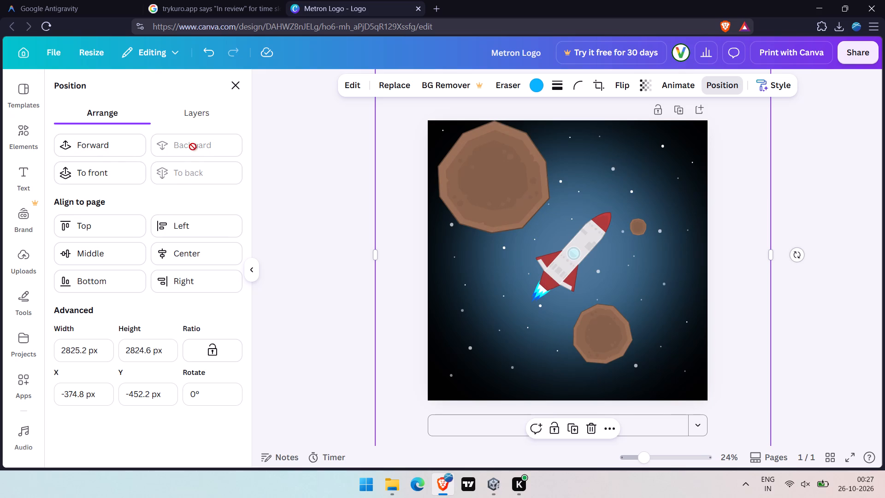
left_click(101, 149)
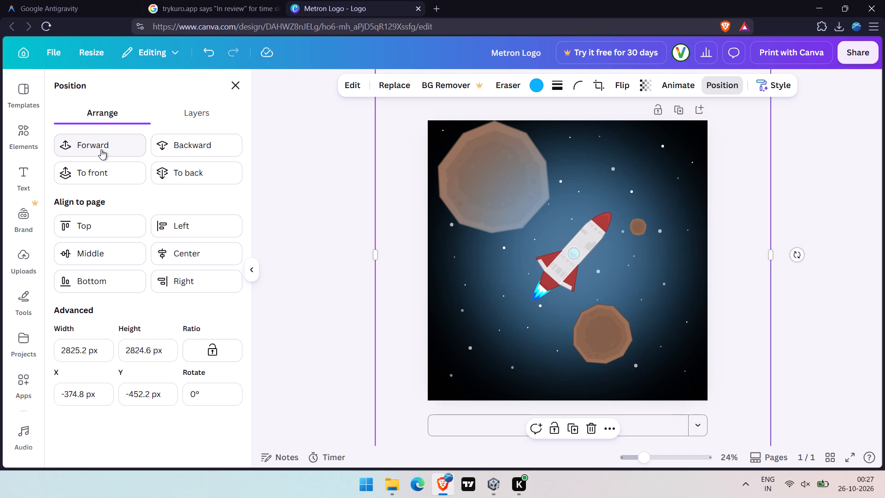
left_click(101, 149)
left_click(169, 172)
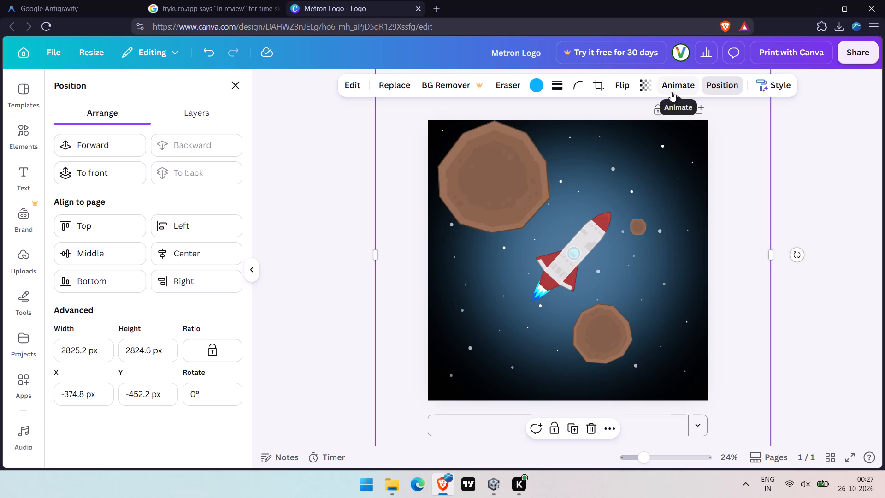
Compare weaker and stronger transparency levels for the azure glow, including 40 and 100, and set it to 50.
left_click(642, 87)
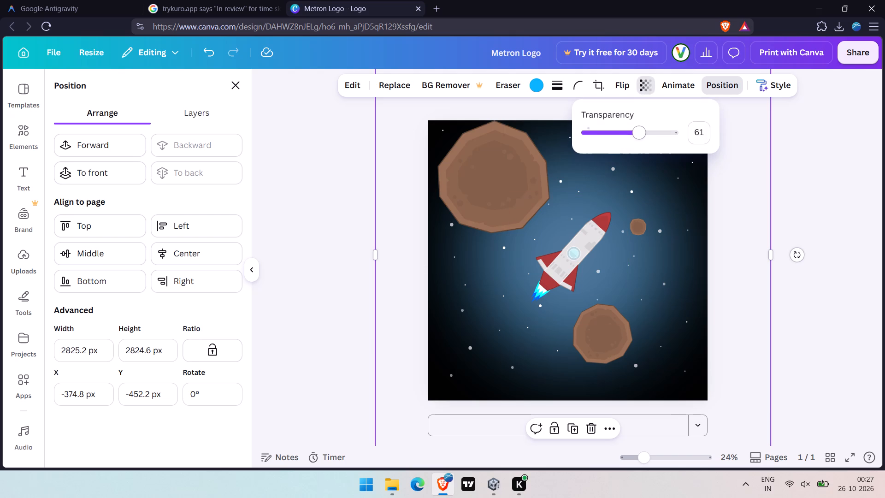
left_click_drag(636, 133, 621, 136)
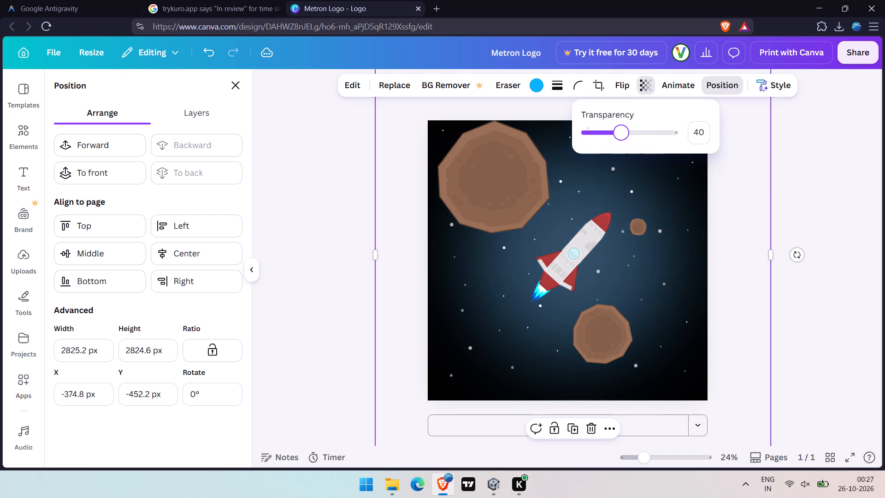
left_click_drag(621, 136, 675, 136)
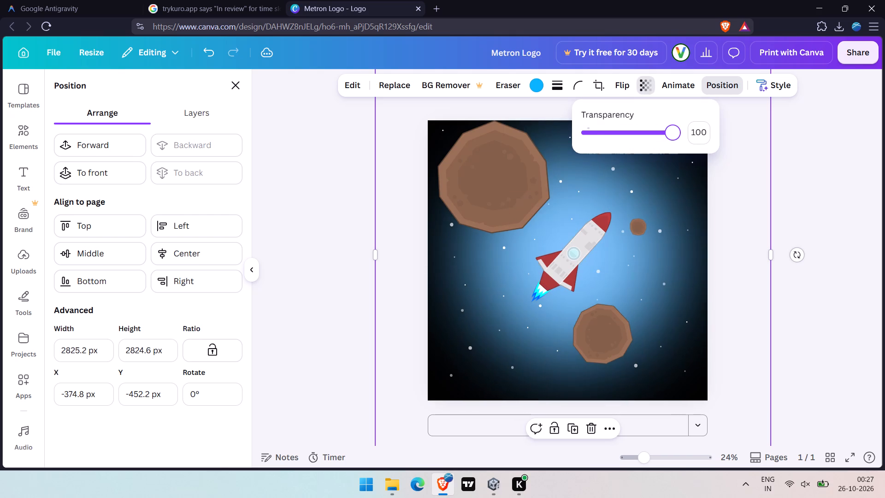
left_click_drag(675, 136, 632, 137)
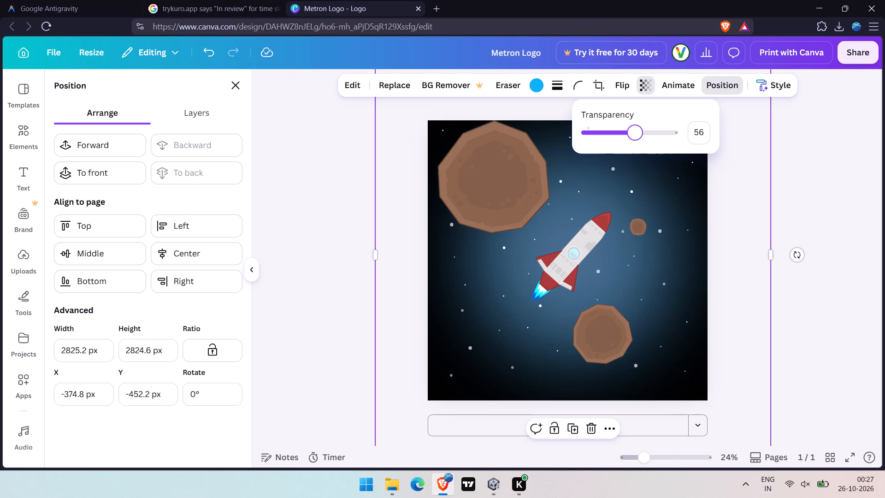
left_click_drag(632, 137, 630, 137)
left_click_drag(630, 137, 632, 137)
left_click(706, 137)
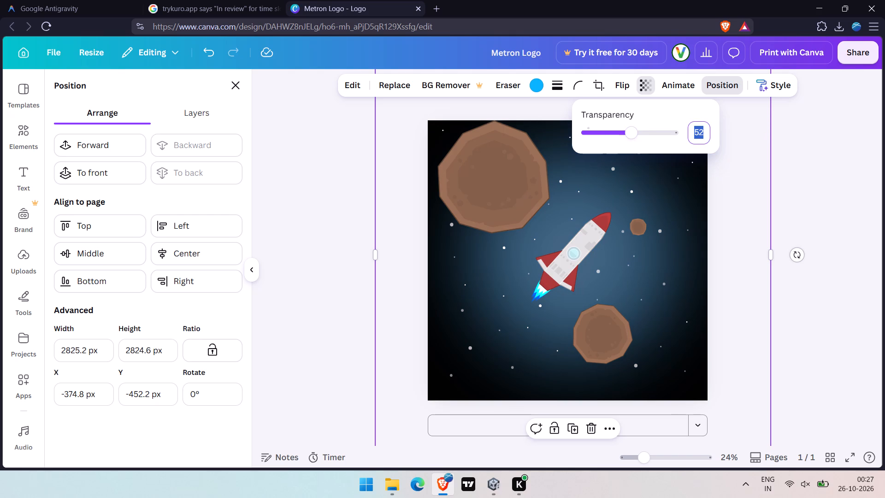
type("50")
key("Return")
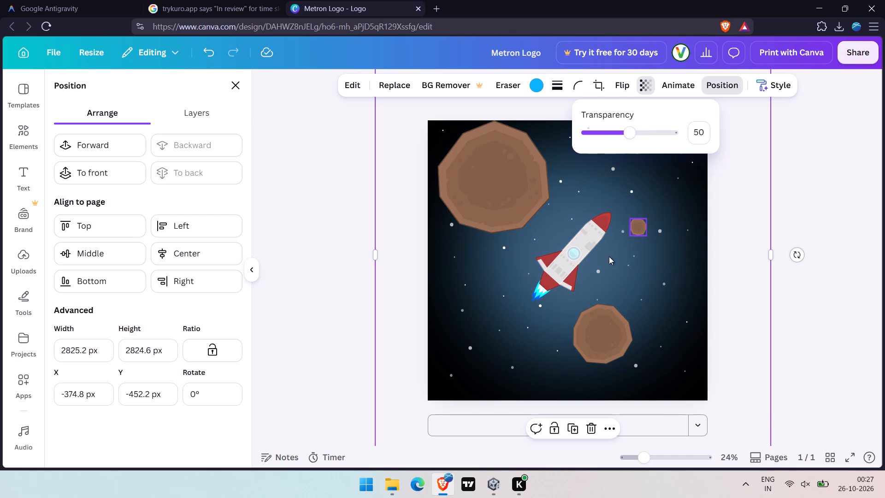
Reposition the azure glow around the rocket at about X -375 px, Y -436 px, and close its position settings.
left_click_drag(652, 274, 652, 275)
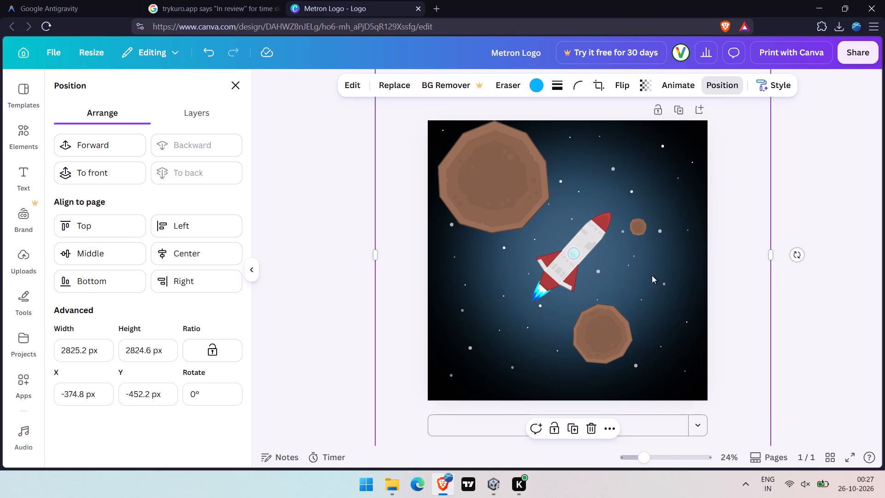
left_click_drag(652, 275, 649, 279)
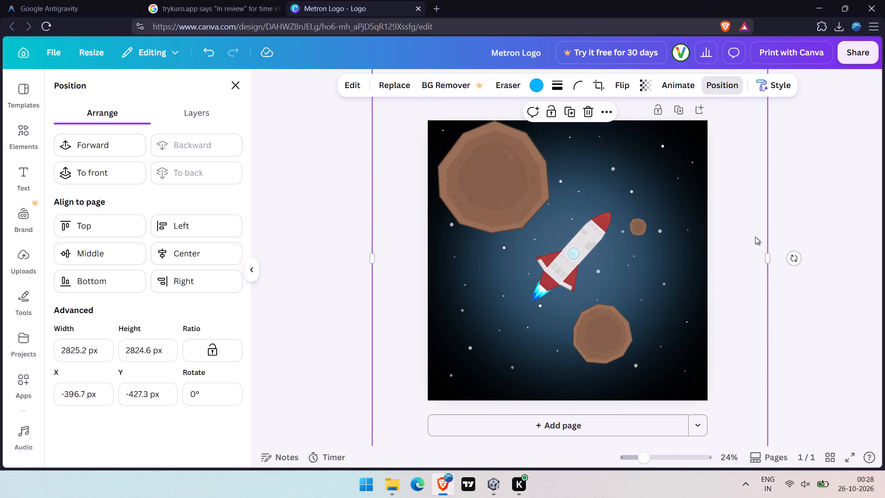
left_click(639, 267)
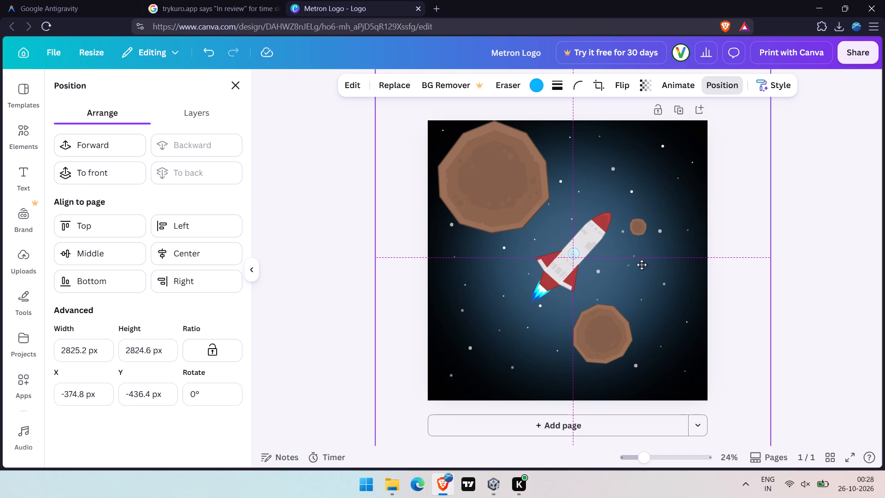
right_click(785, 219)
right_click(802, 170)
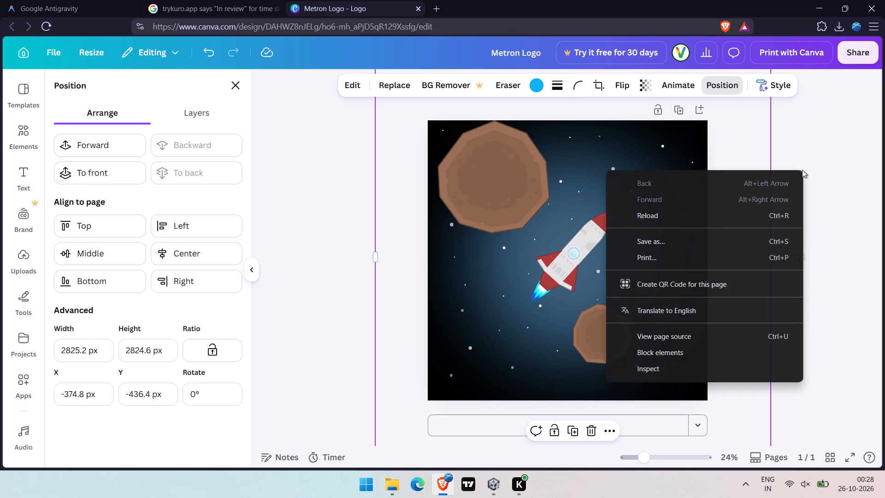
left_click(802, 170)
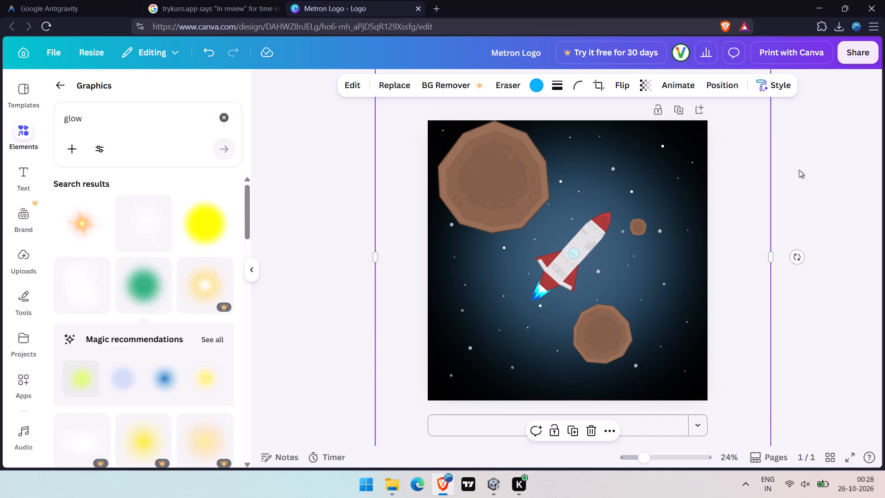